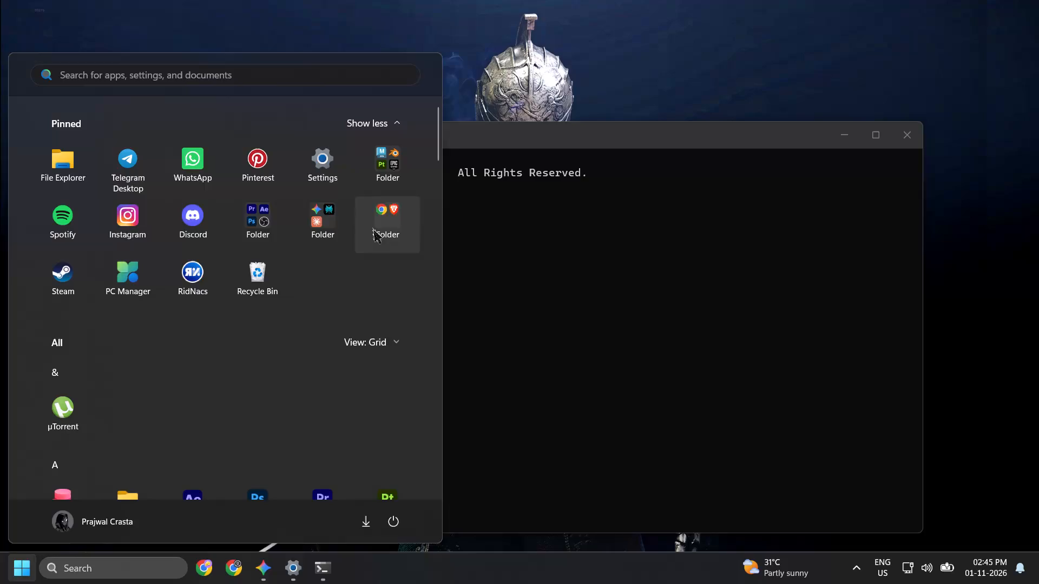
# Open Google Chrome and reopen the shared Class folder in Google Drive from the browsing history.
pyautogui.click(132, 269)
pyautogui.hotkey('ctrl', 'h')
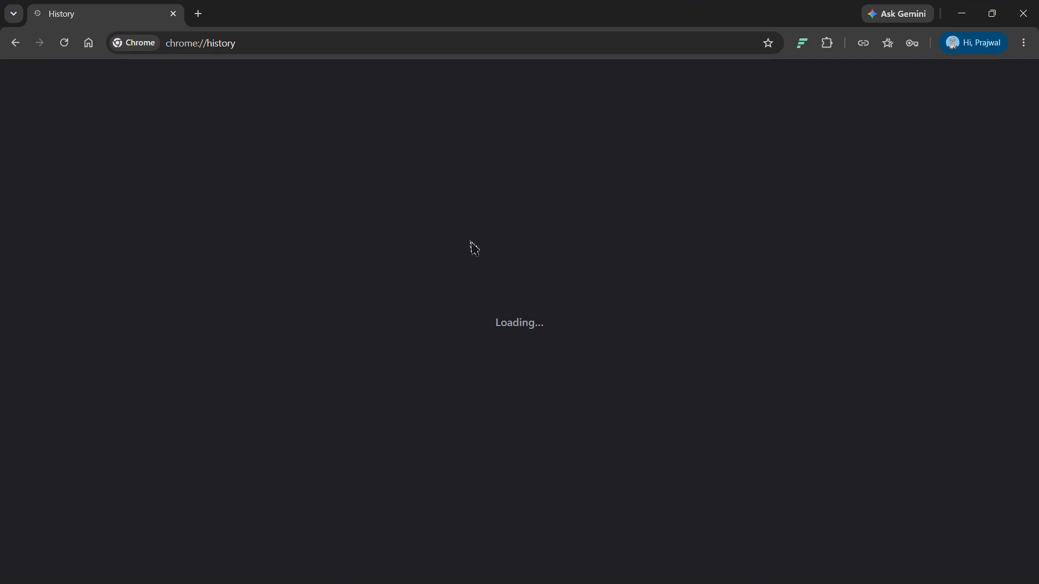
pyautogui.scroll(-4, 580, 303)
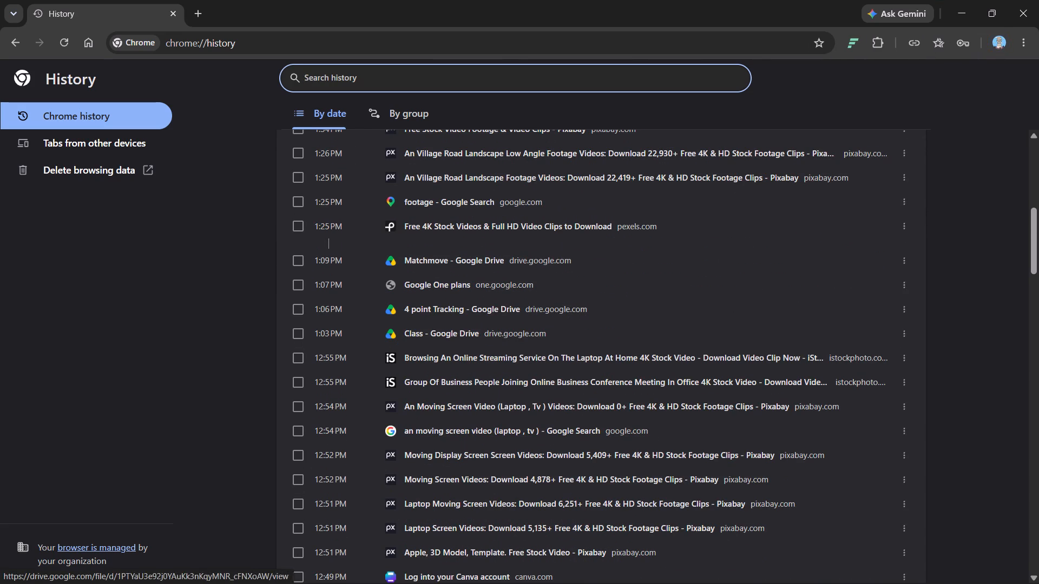
pyautogui.click(442, 331)
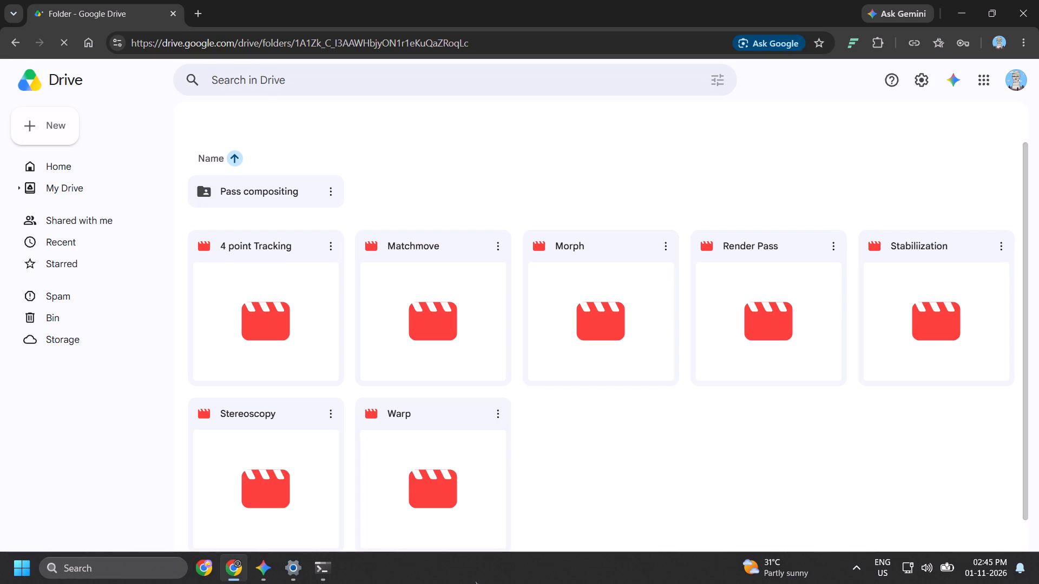
# Open the Morph video from the Class folder in a new tab.
pyautogui.doubleClick(575, 313)
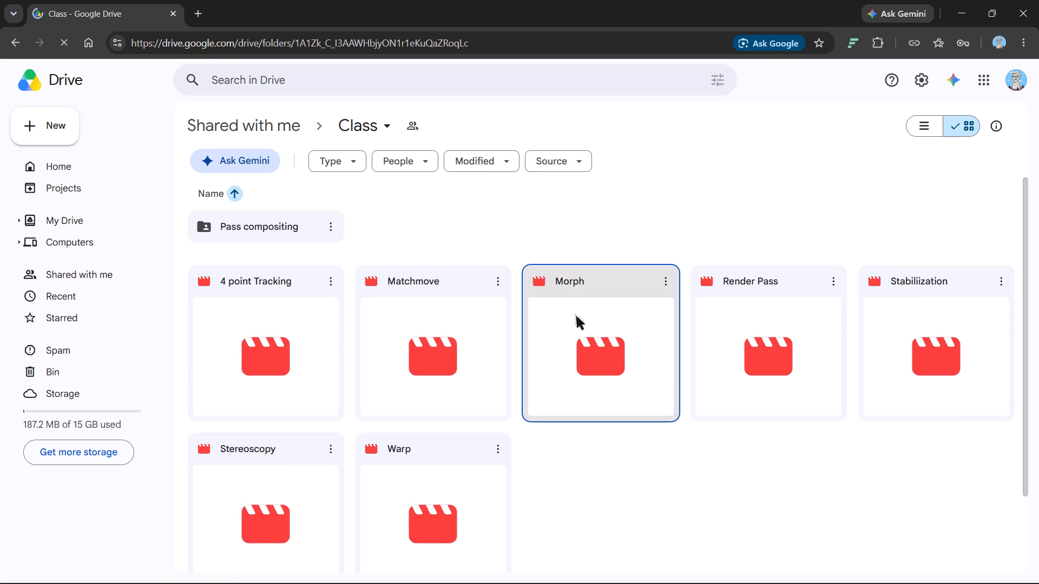
pyautogui.rightClick(575, 313)
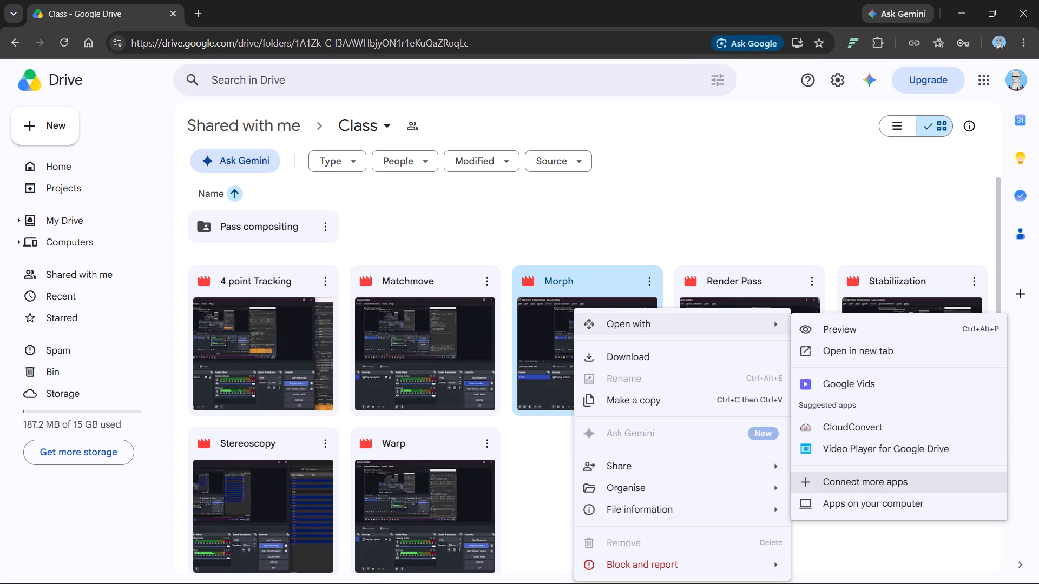
pyautogui.click(891, 354)
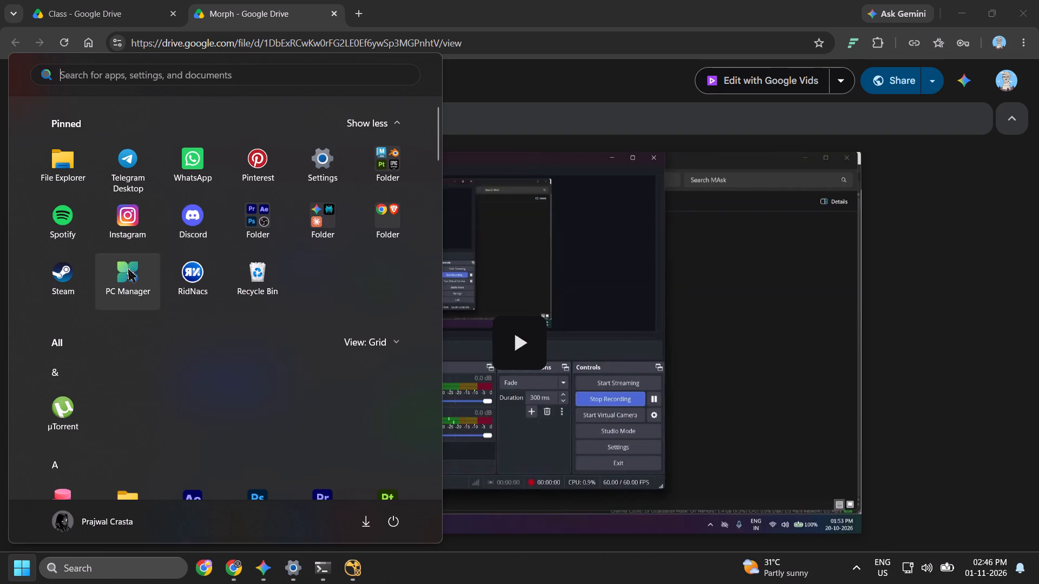
# Open Microsoft PC Manager's Process management page and examine the running apps and their memory usage.
pyautogui.click(115, 273)
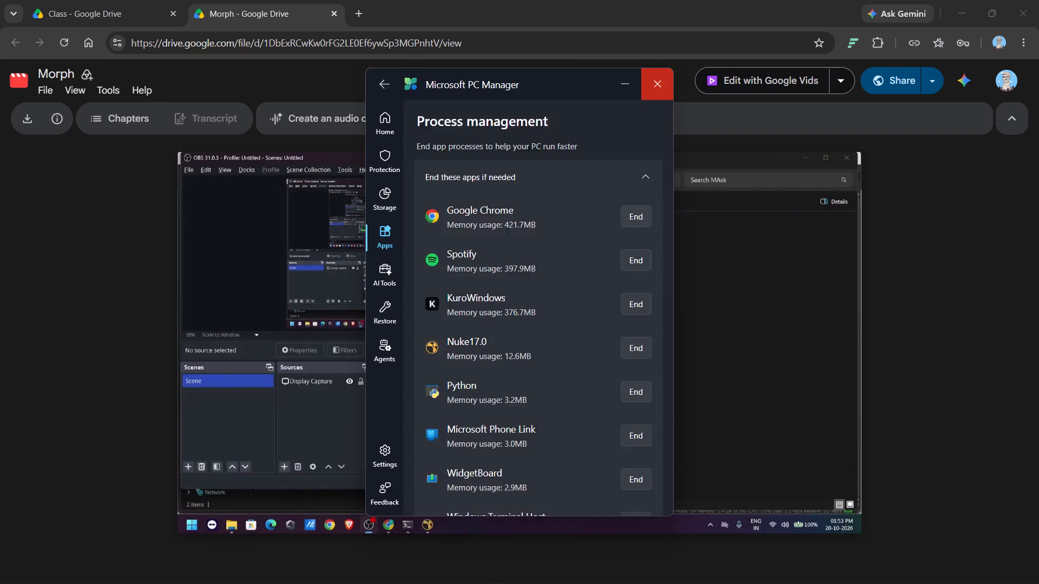
pyautogui.click(529, 283)
pyautogui.click(576, 339)
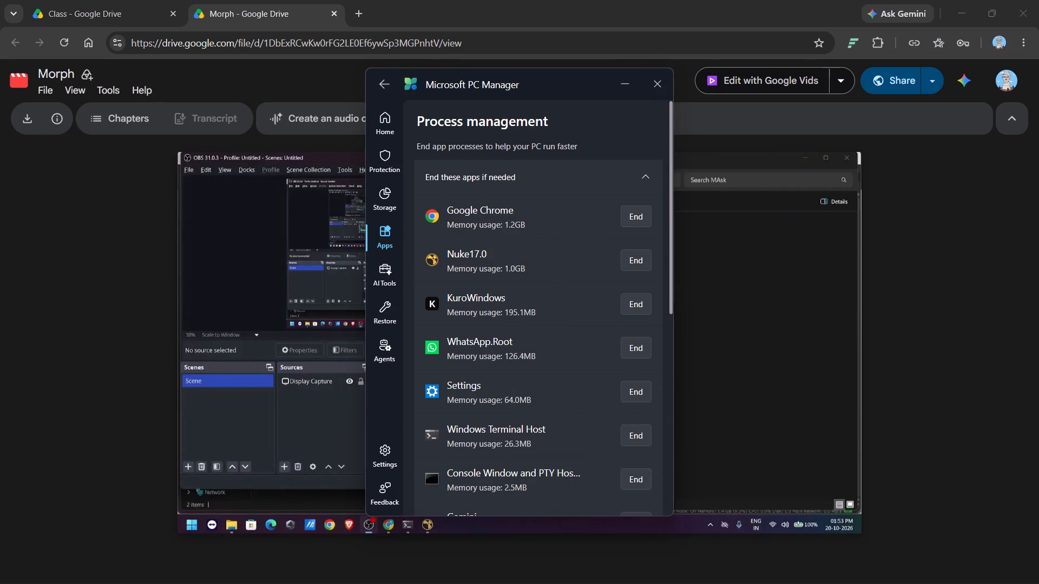
pyautogui.scroll(-2, 588, 366)
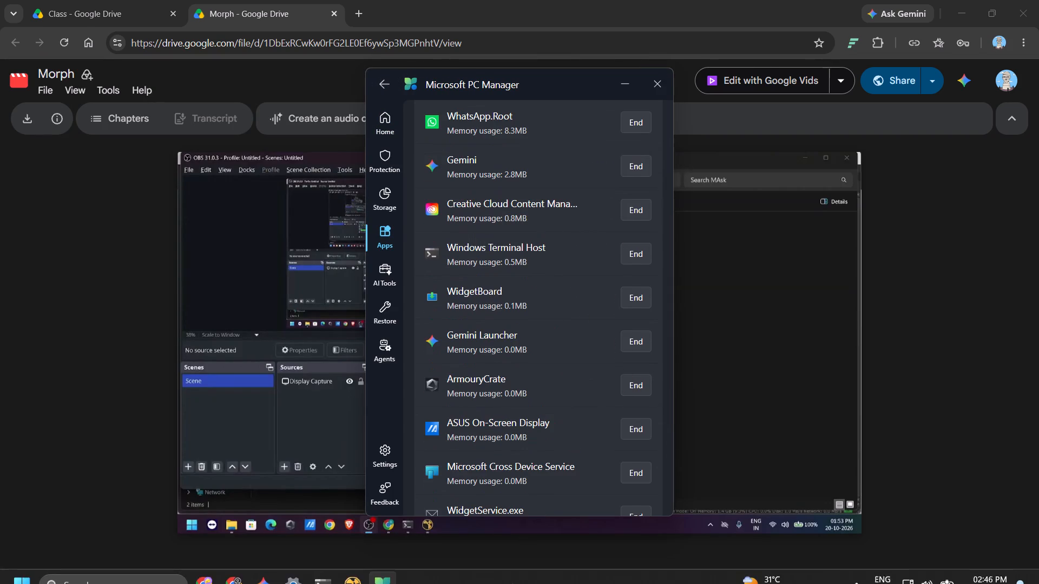
# Bring the untitled NukeX project forward, then switch to the Sound page in Windows Settings.
pyautogui.click(354, 561)
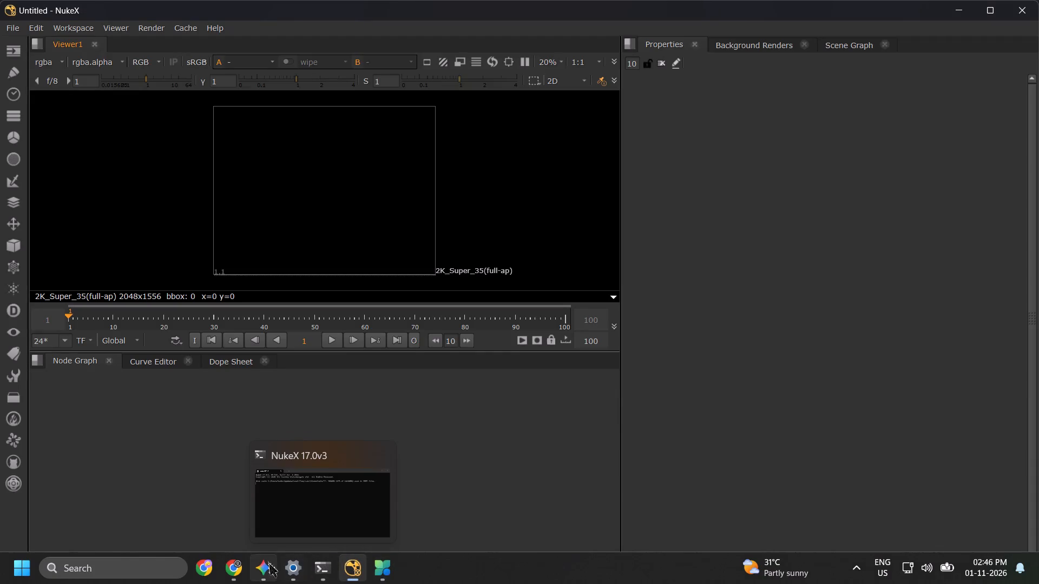
pyautogui.click(286, 576)
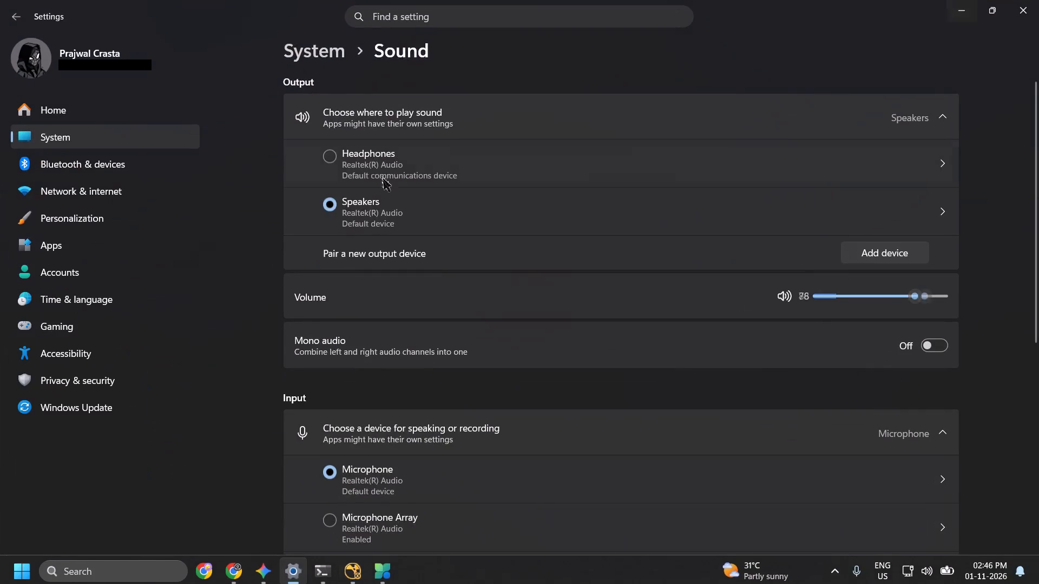
# Set the Windows sound output device to Headphones and close the sound settings.
pyautogui.click(341, 168)
pyautogui.click(1038, 0)
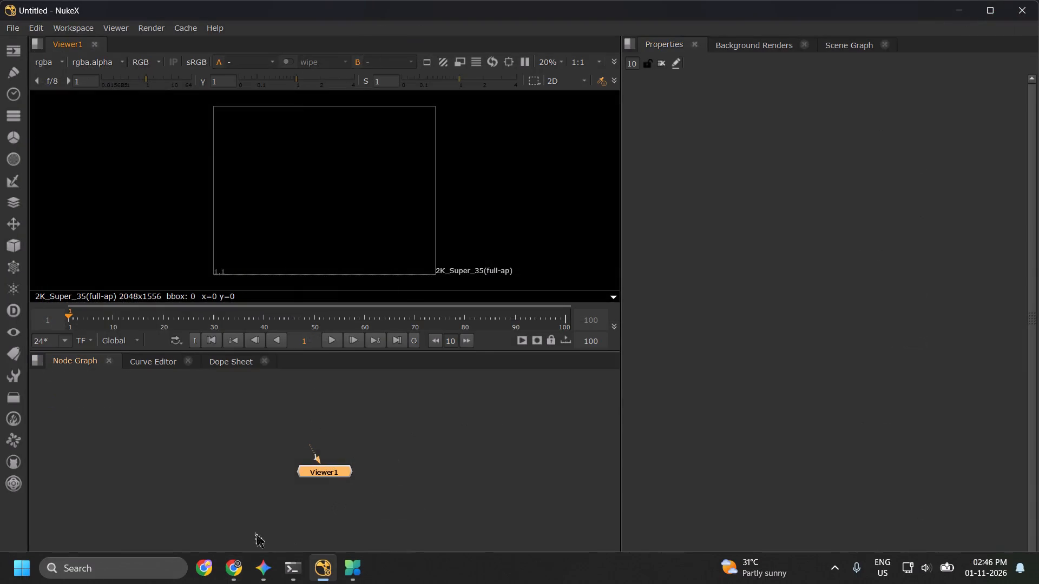
# Switch to Chrome and play the Morph video in full screen, toggling its sound off and on.
pyautogui.click(240, 565)
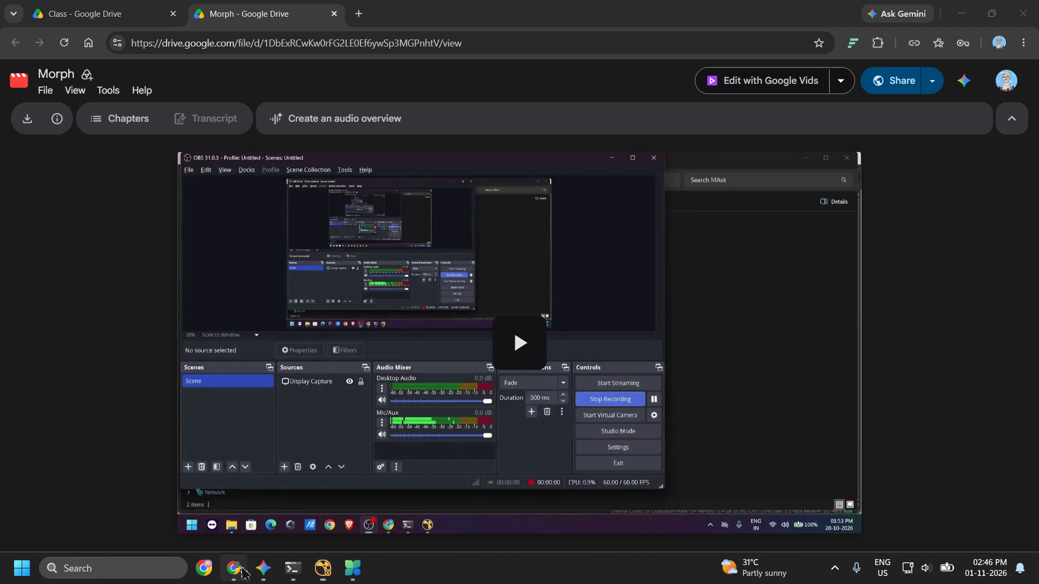
pyautogui.click(520, 358)
pyautogui.click(827, 511)
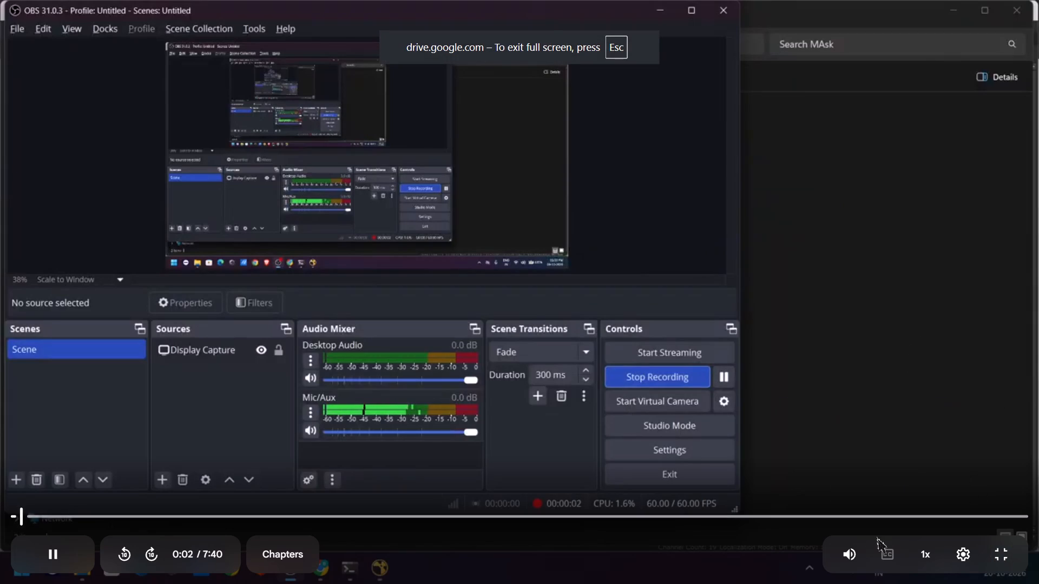
pyautogui.click(850, 550)
pyautogui.click(853, 550)
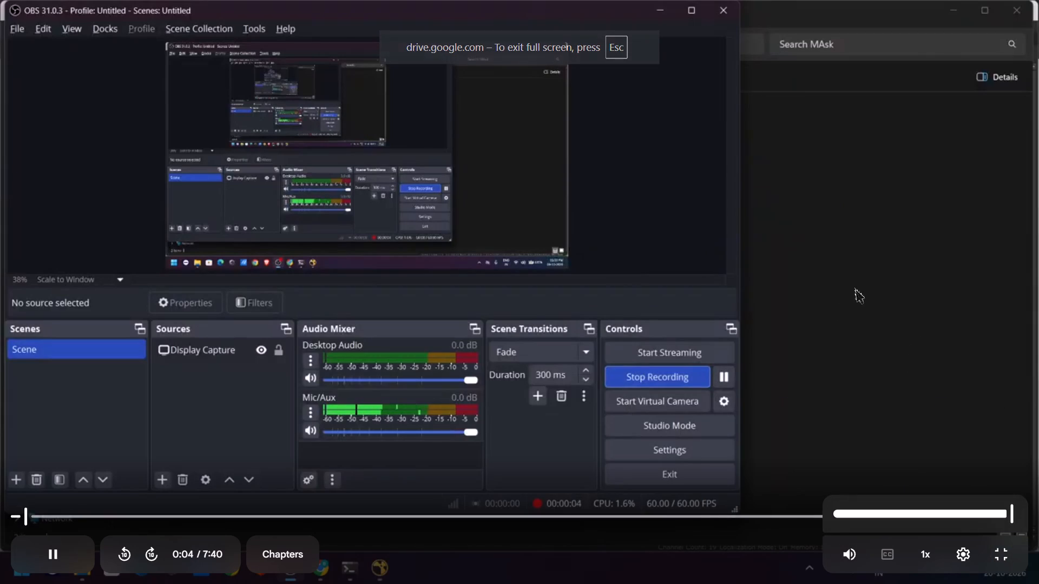
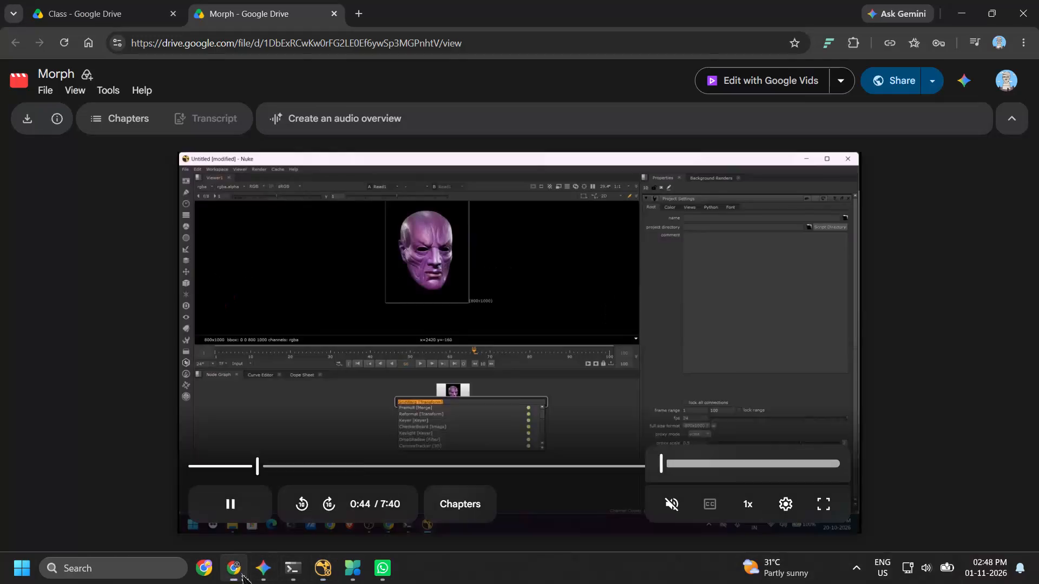
# Watch the Morph video in full screen, pausing and resuming playback.
pyautogui.click(827, 501)
pyautogui.press('space')
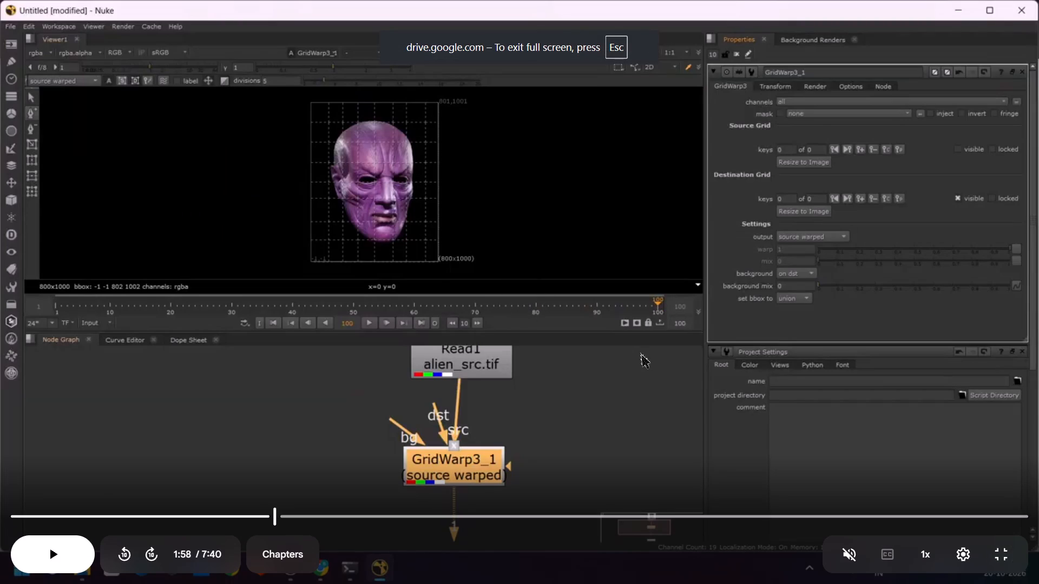
pyautogui.press('space')
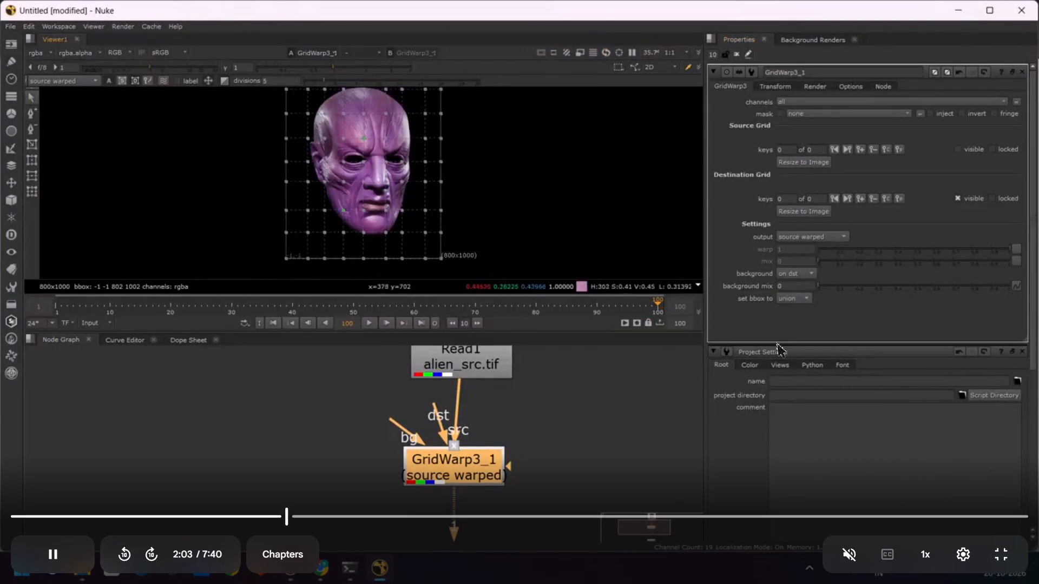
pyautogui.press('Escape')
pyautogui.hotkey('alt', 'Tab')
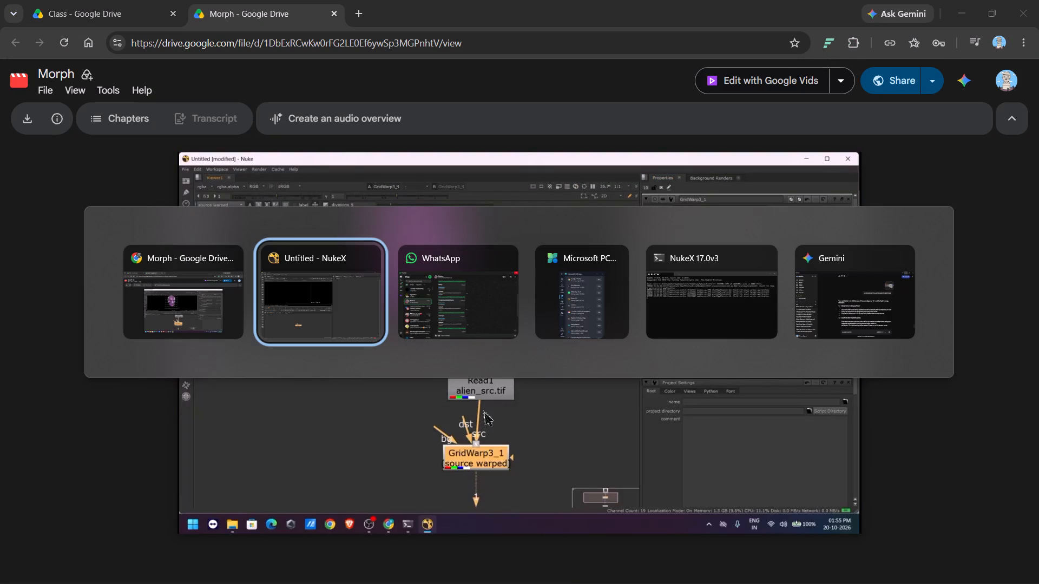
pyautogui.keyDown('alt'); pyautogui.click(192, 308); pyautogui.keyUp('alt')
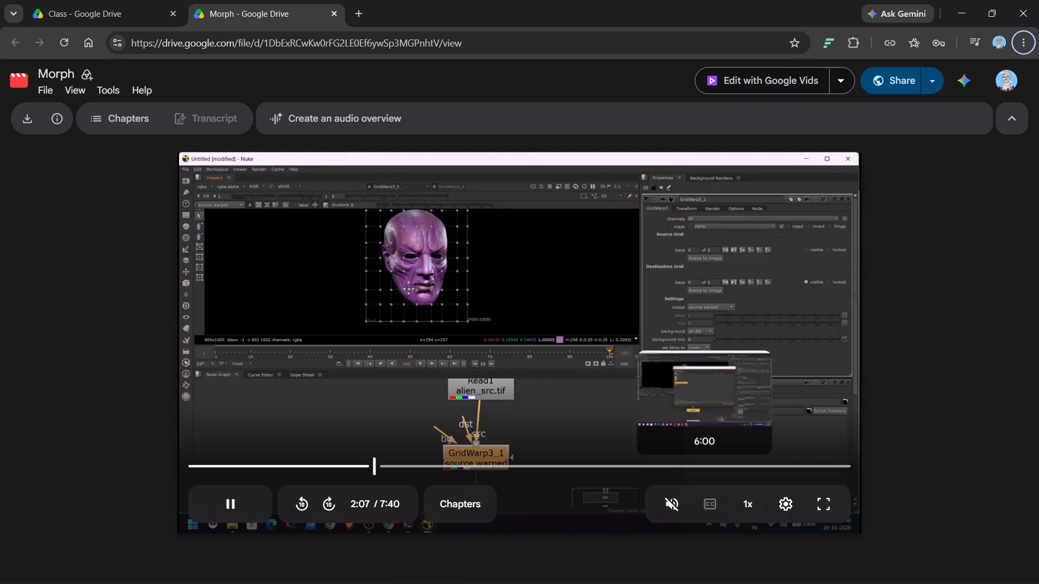
# Put the Morph video in full screen with its sound on and rewind it to about 0:47.
pyautogui.click(829, 501)
pyautogui.moveTo(833, 546); pyautogui.dragTo(839, 548)
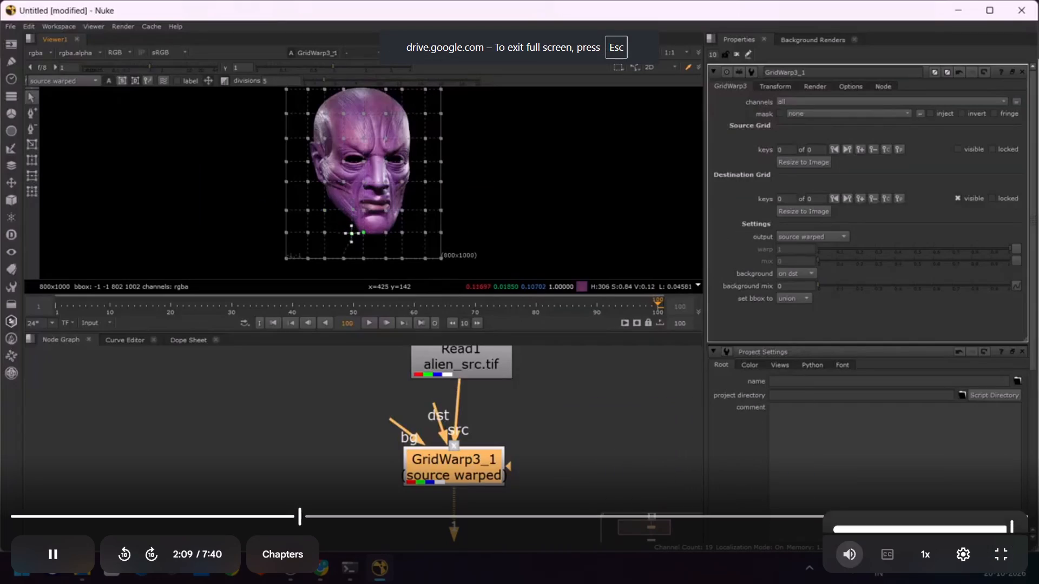
pyautogui.moveTo(257, 508); pyautogui.dragTo(189, 512)
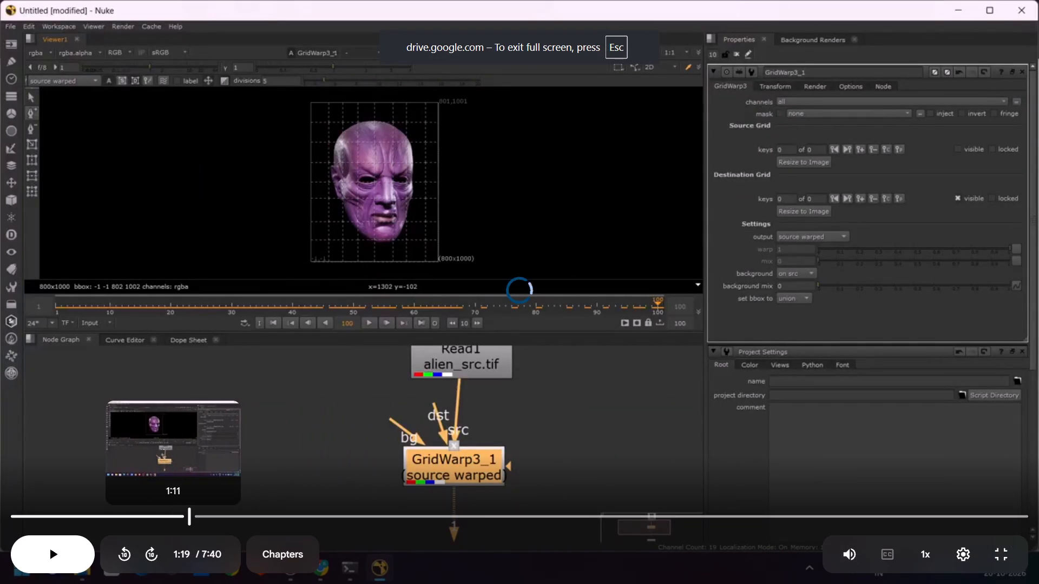
pyautogui.moveTo(162, 508); pyautogui.dragTo(137, 505)
pyautogui.moveTo(137, 505); pyautogui.dragTo(123, 504)
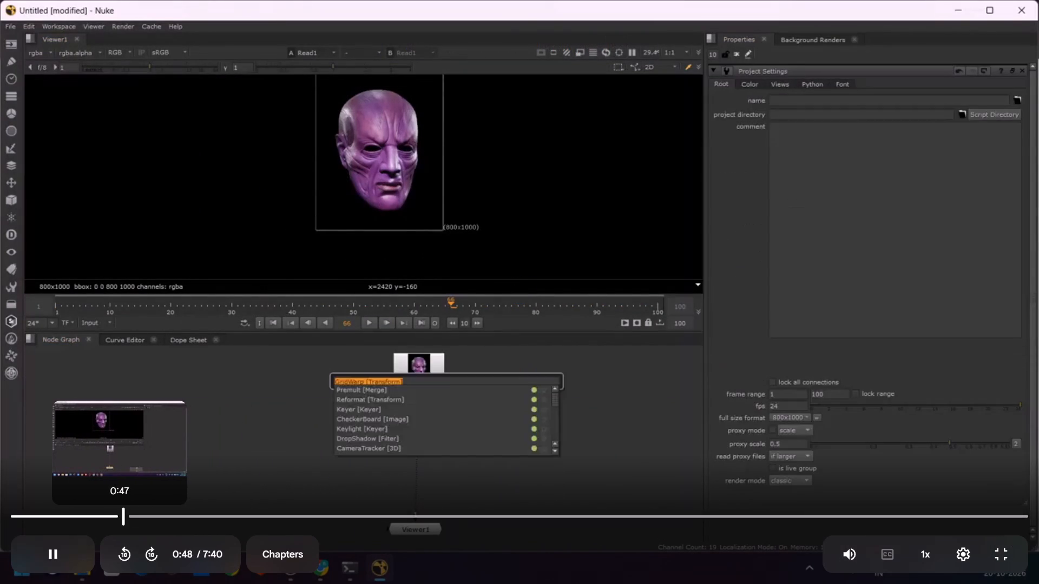
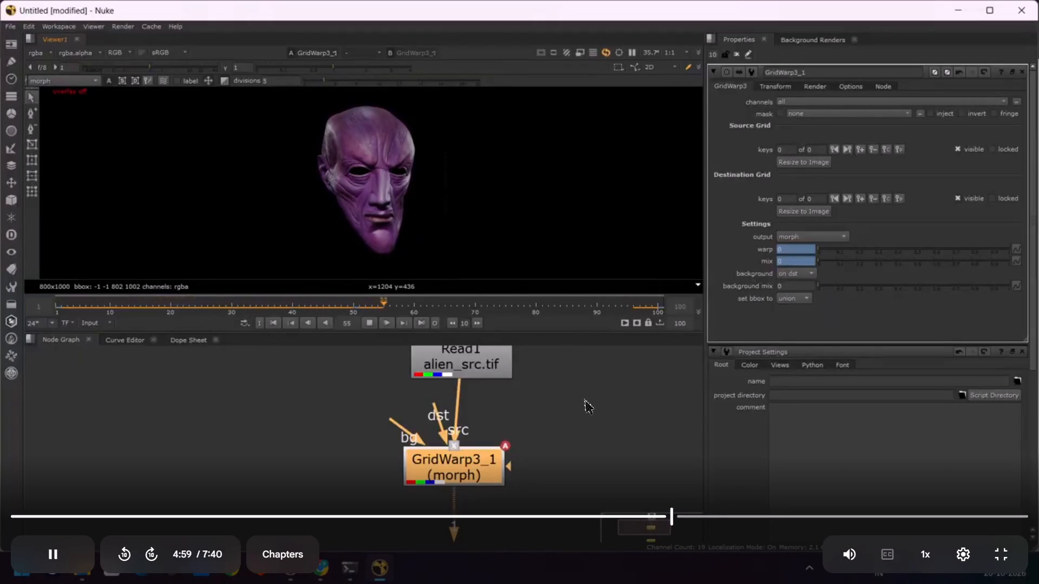
# Exit full screen, pause the Morph video at about 5:01 and switch to the untitled NukeX project.
pyautogui.press('Escape')
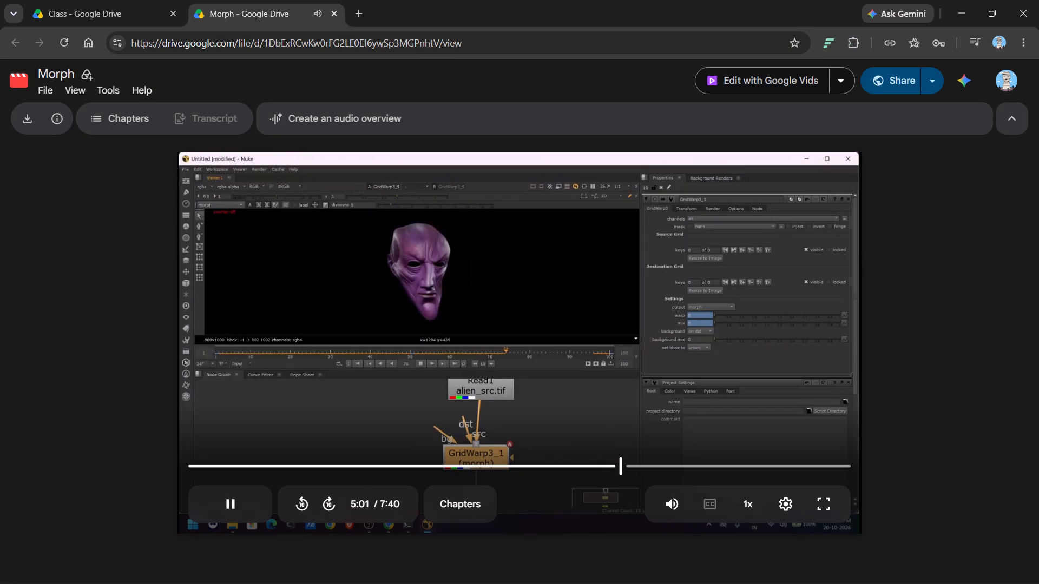
pyautogui.click(241, 500)
pyautogui.hotkey('alt', 'Tab')
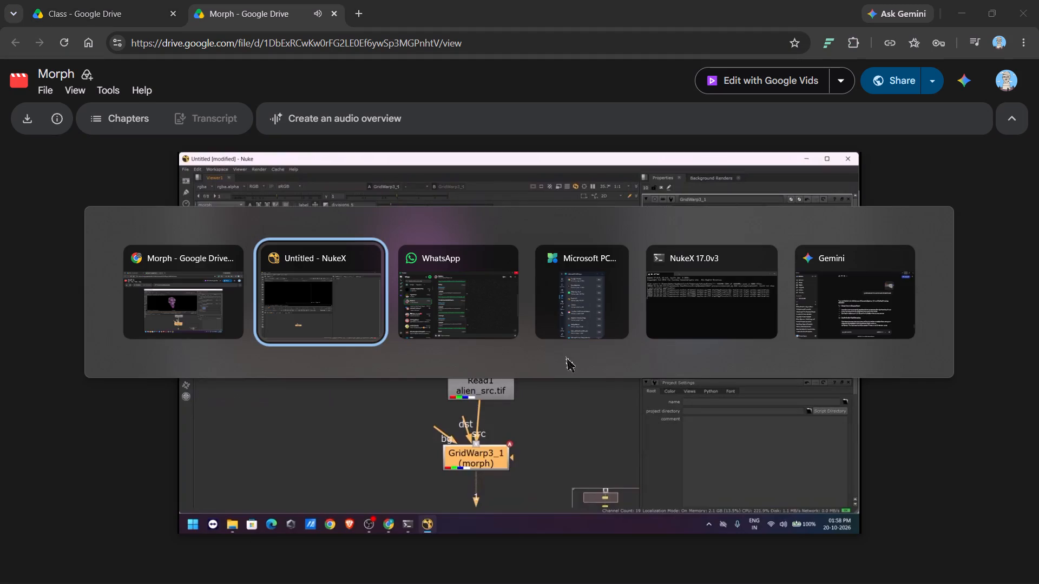
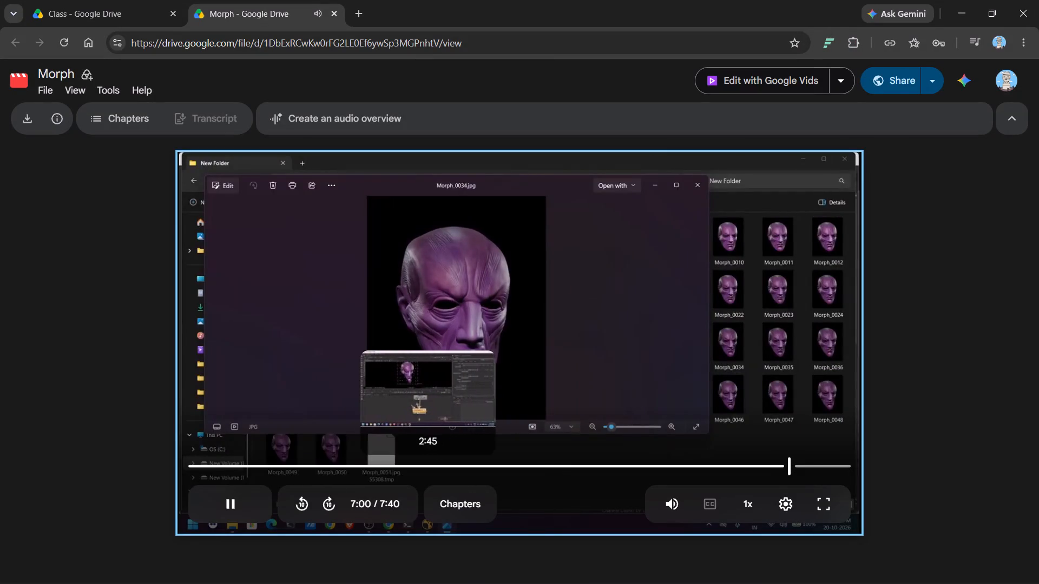
# Rewind the Morph video to the part showing the GridWarp node connected to alien_src.tif and pause it.
pyautogui.moveTo(421, 468); pyautogui.dragTo(319, 481)
pyautogui.click(232, 505)
pyautogui.hotkey('alt', 'Tab')
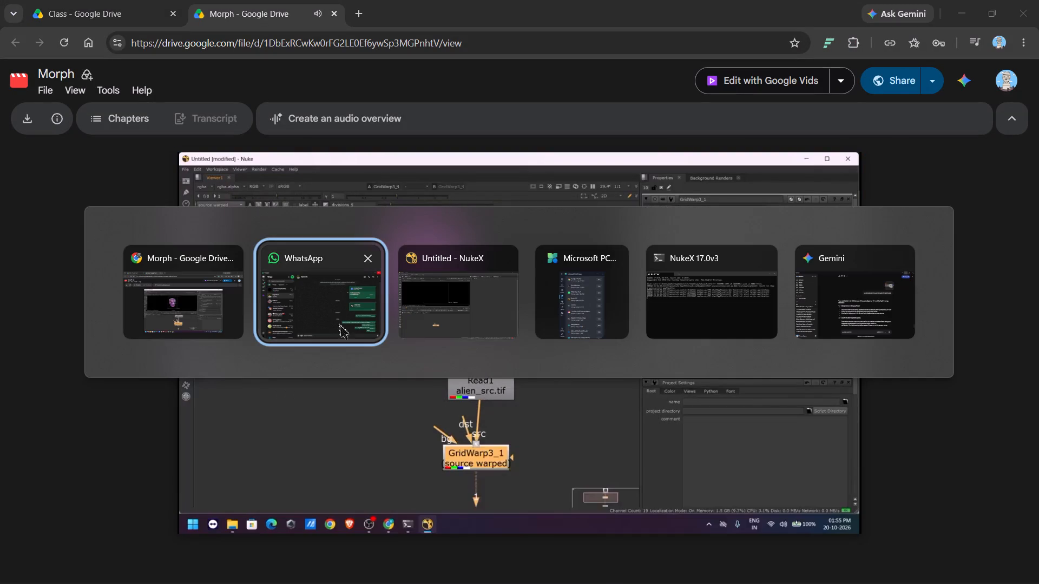
pyautogui.keyDown('alt'); pyautogui.click(159, 317); pyautogui.keyUp('alt')
# Search Google Images for "aliean face" in a new browser tab.
pyautogui.click(354, 12)
pyautogui.click(420, 270)
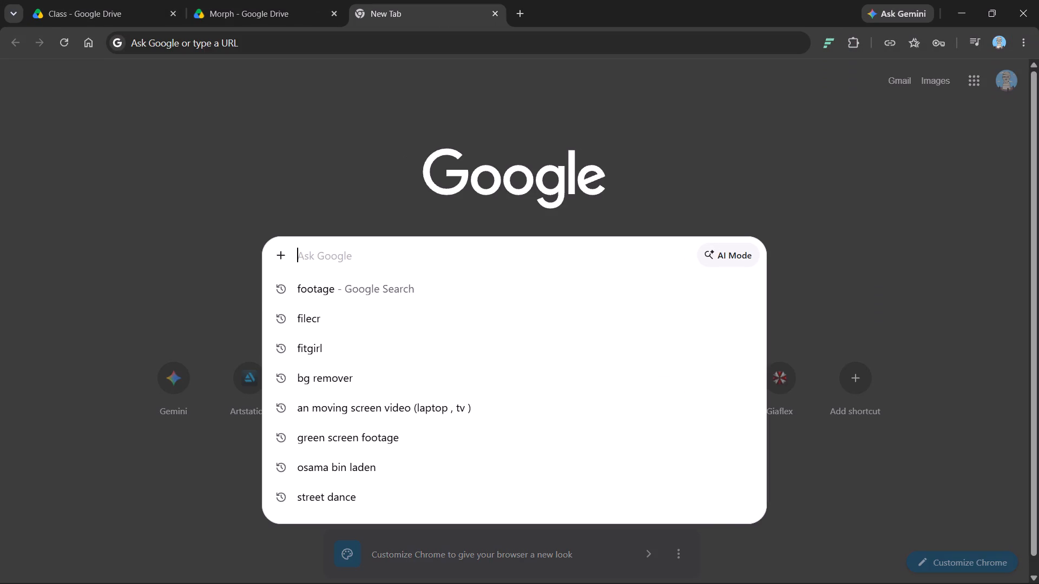
pyautogui.write('aliean')
pyautogui.press('space')
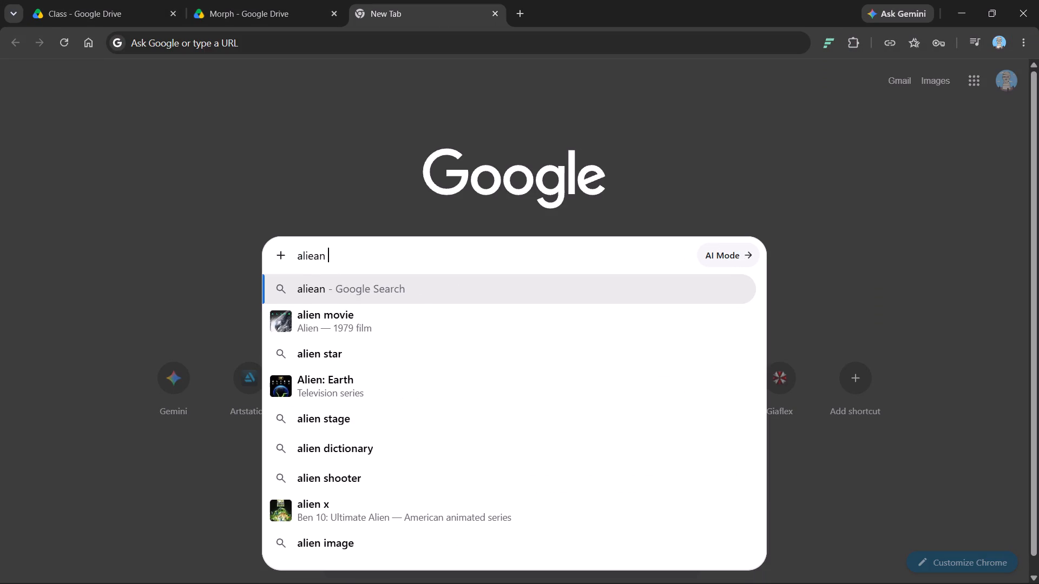
pyautogui.write('face')
pyautogui.press('space')
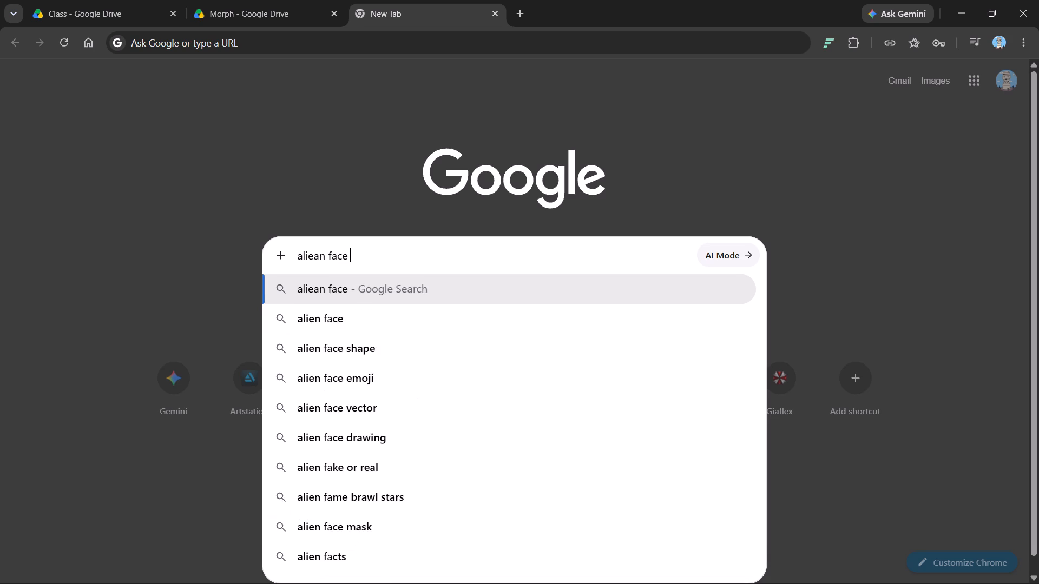
pyautogui.press('Return')
pyautogui.click(265, 134)
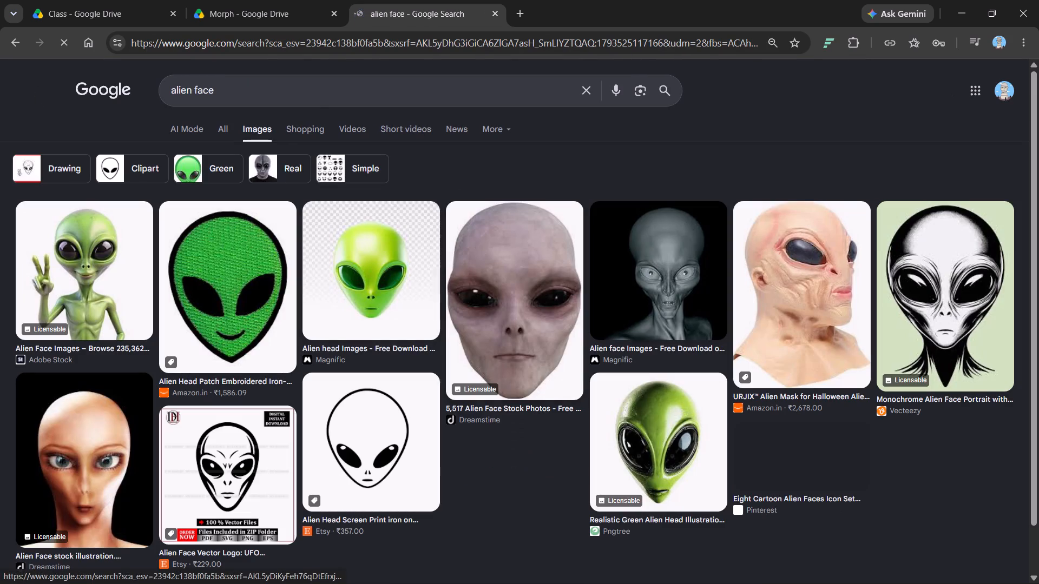
# Browse the alien face images and copy the Assorted Alien Halloween Face Mask picture from Party Wholesale Hub.
pyautogui.scroll(-2, 616, 278)
pyautogui.scroll(-1, 662, 267)
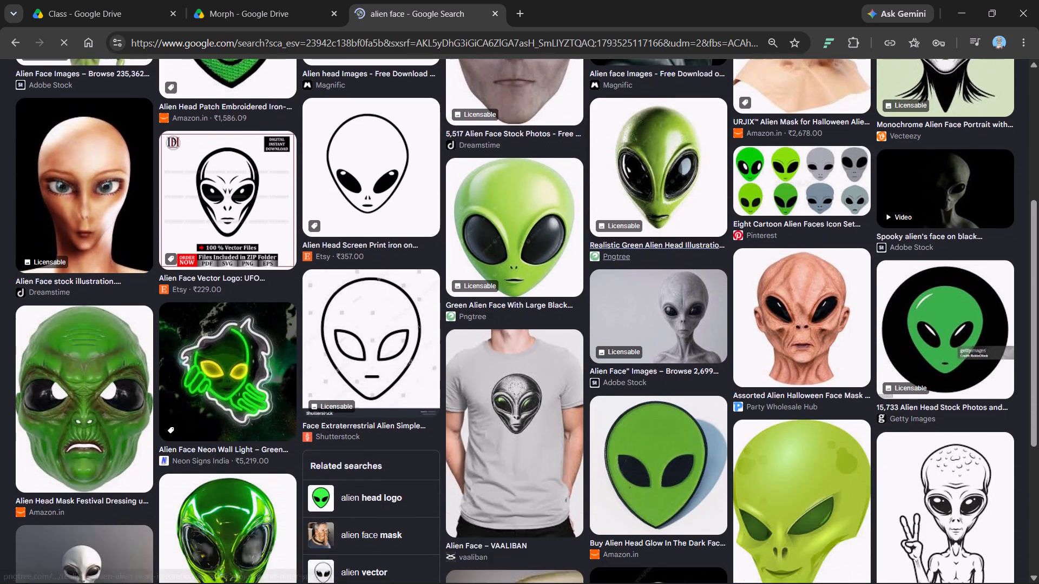
pyautogui.scroll(-5, 662, 267)
pyautogui.scroll(3, 703, 295)
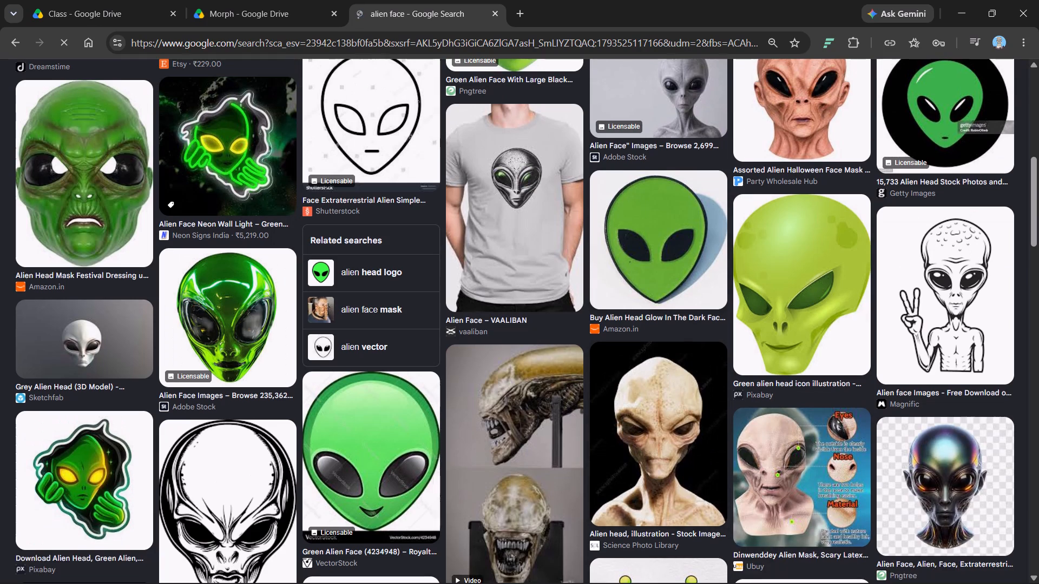
pyautogui.scroll(2, 827, 312)
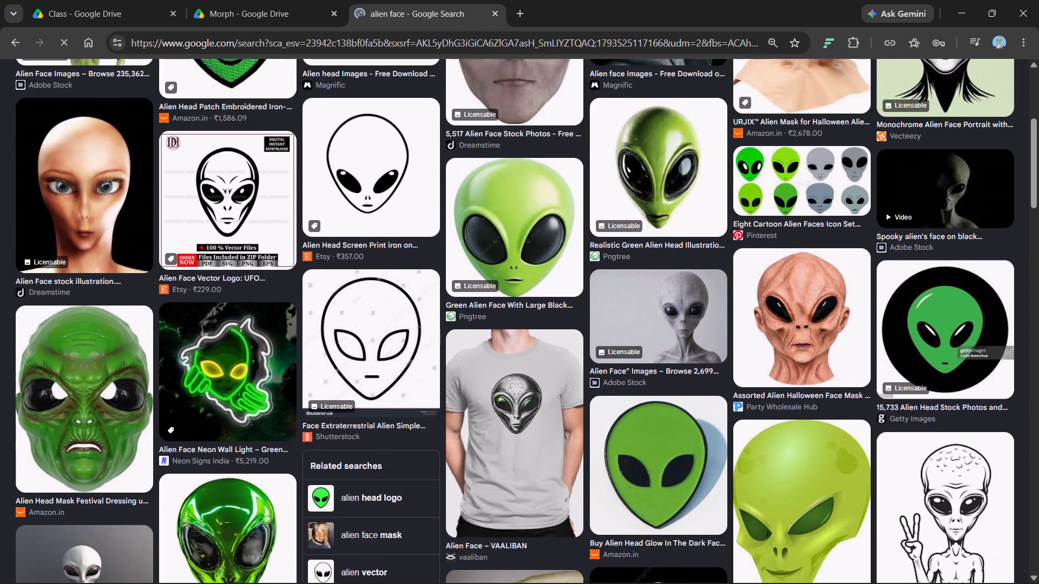
pyautogui.click(799, 302)
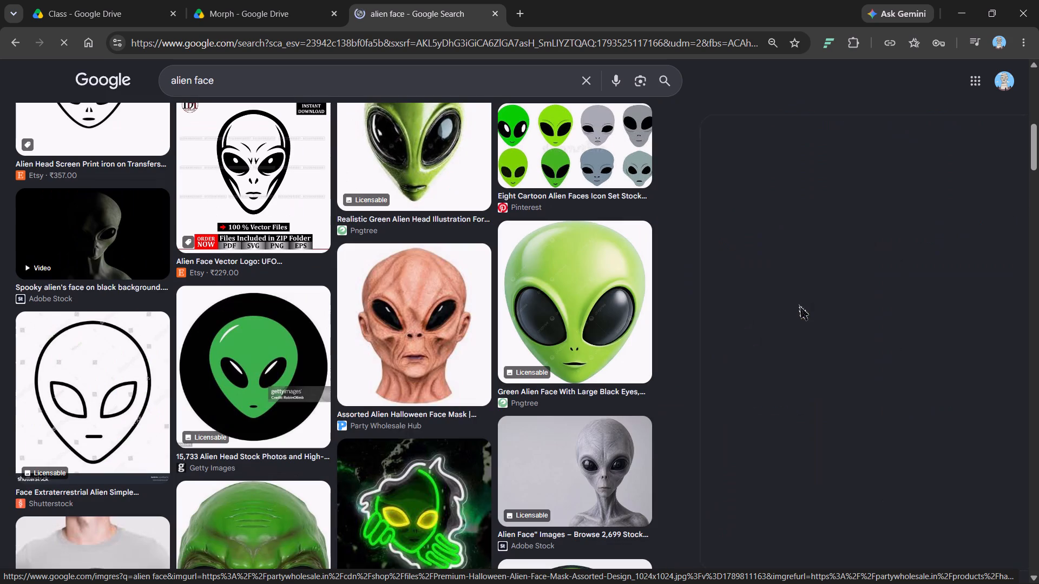
pyautogui.scroll(-2, 799, 304)
pyautogui.scroll(3, 799, 304)
pyautogui.rightClick(788, 270)
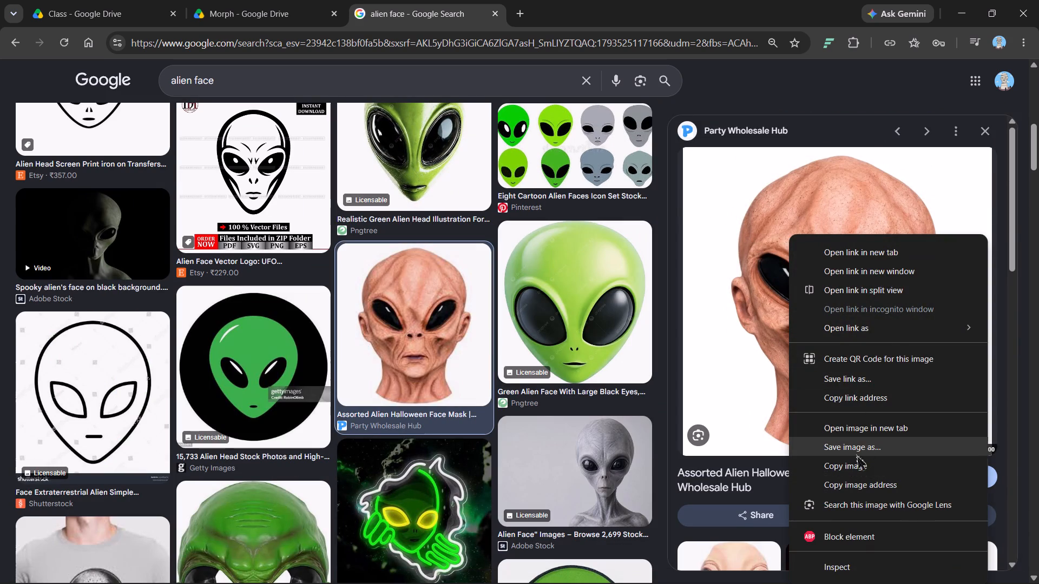
pyautogui.click(851, 465)
# Search Google for "bg remove" and open the remove.bg website from the web results.
pyautogui.moveTo(336, 87); pyautogui.dragTo(244, 87)
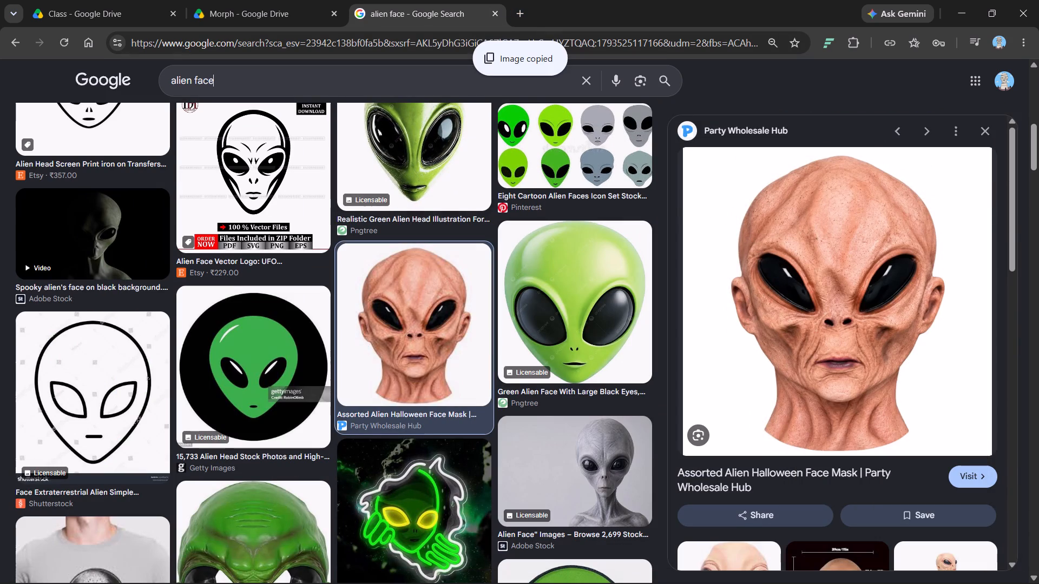
pyautogui.moveTo(244, 87); pyautogui.dragTo(30, 87)
pyautogui.write('bgre')
pyautogui.click(245, 101)
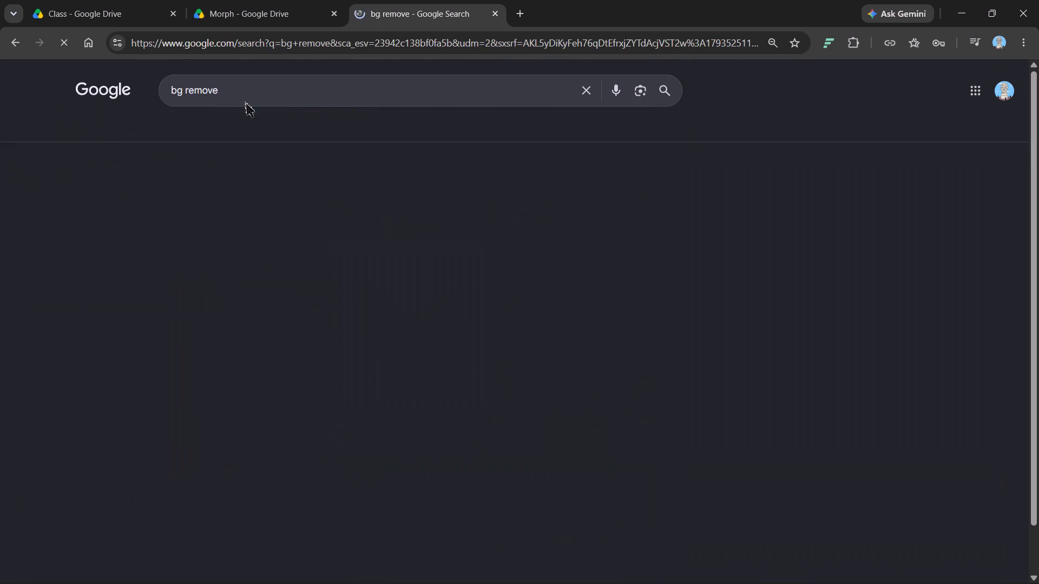
pyautogui.click(220, 130)
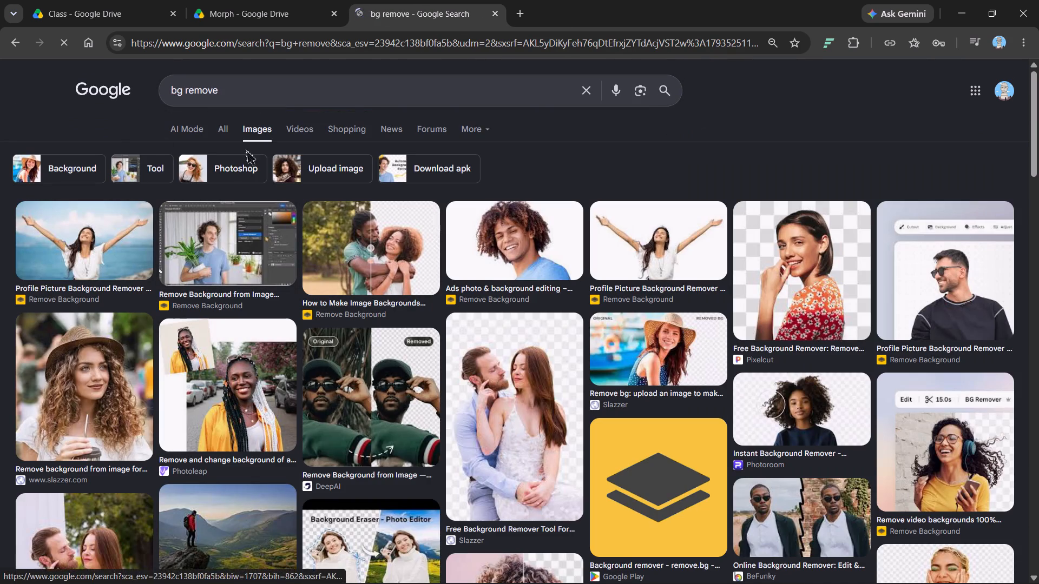
pyautogui.click(240, 195)
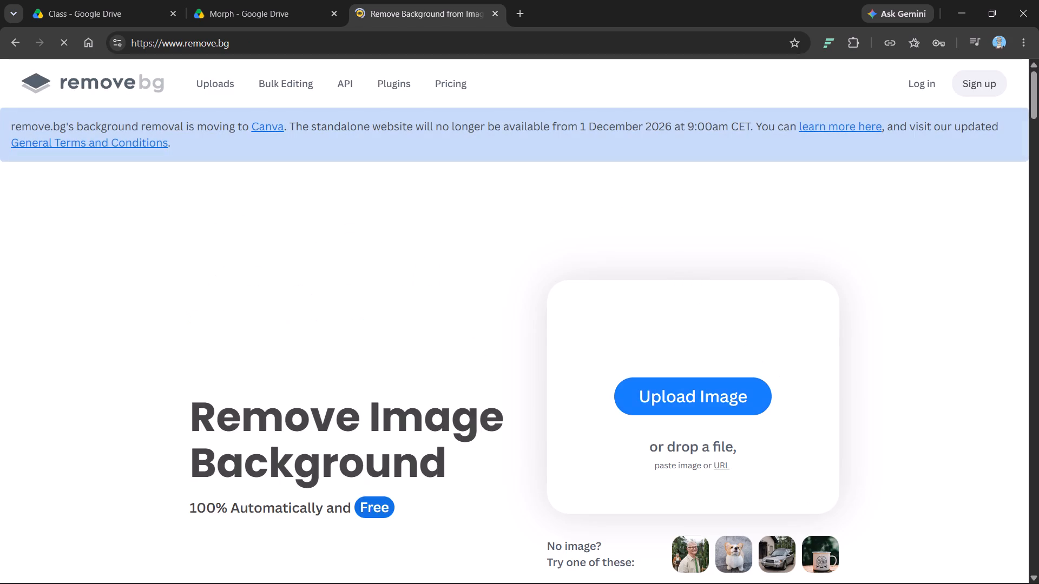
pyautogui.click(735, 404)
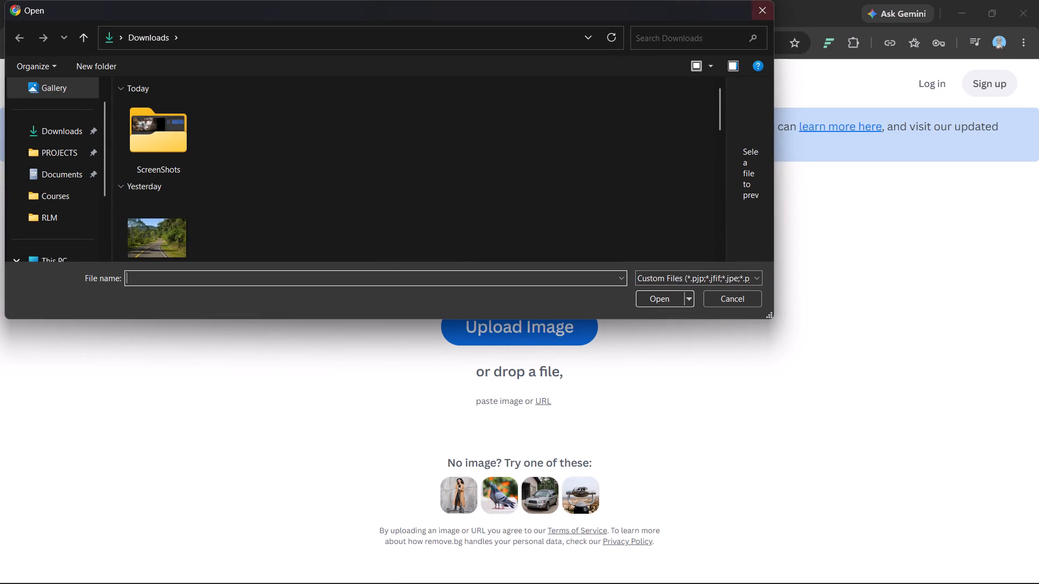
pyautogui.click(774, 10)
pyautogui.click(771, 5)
# Paste the copied alien image into remove.bg and download the free 500 x 500 background-free preview.
pyautogui.click(667, 312)
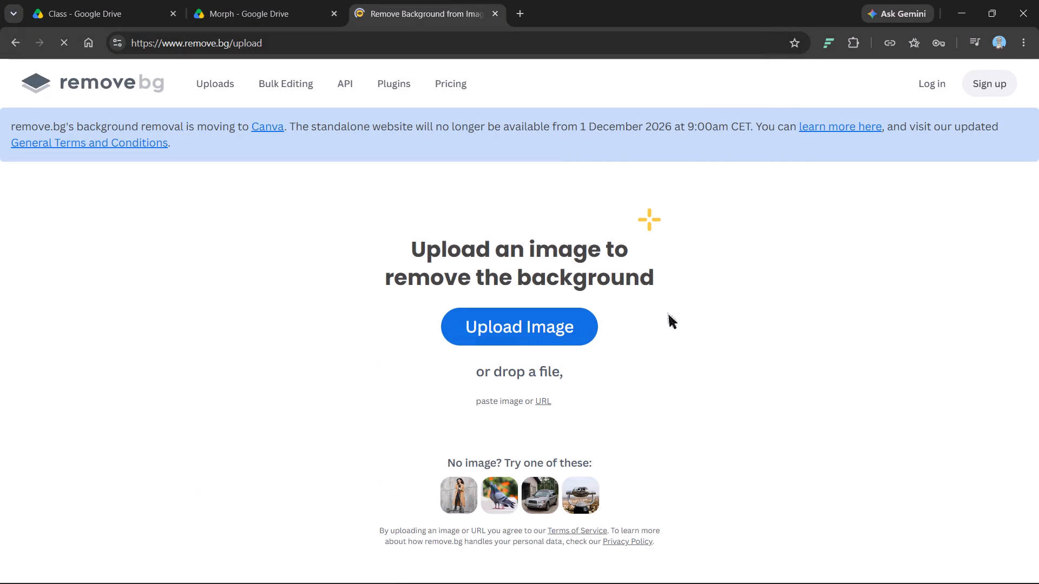
pyautogui.hotkey('ctrl', 'v')
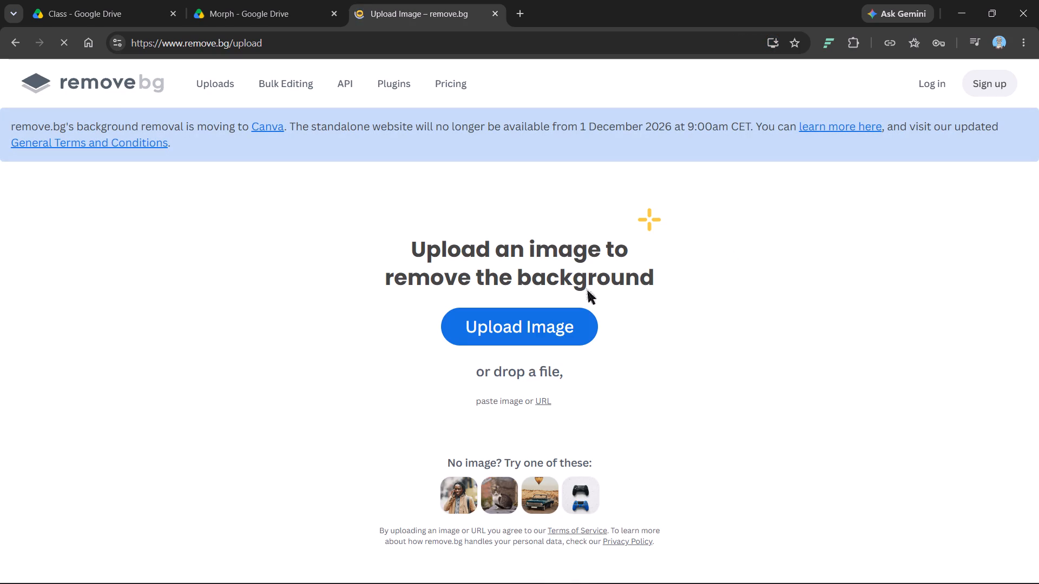
pyautogui.click(692, 324)
pyautogui.hotkey('ctrl', 'v')
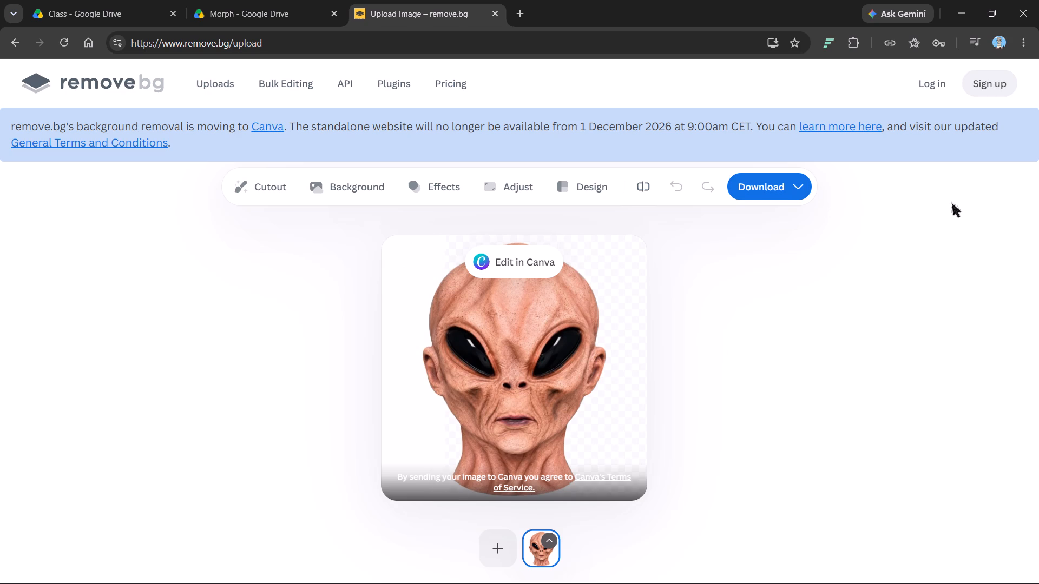
pyautogui.click(763, 187)
pyautogui.click(826, 218)
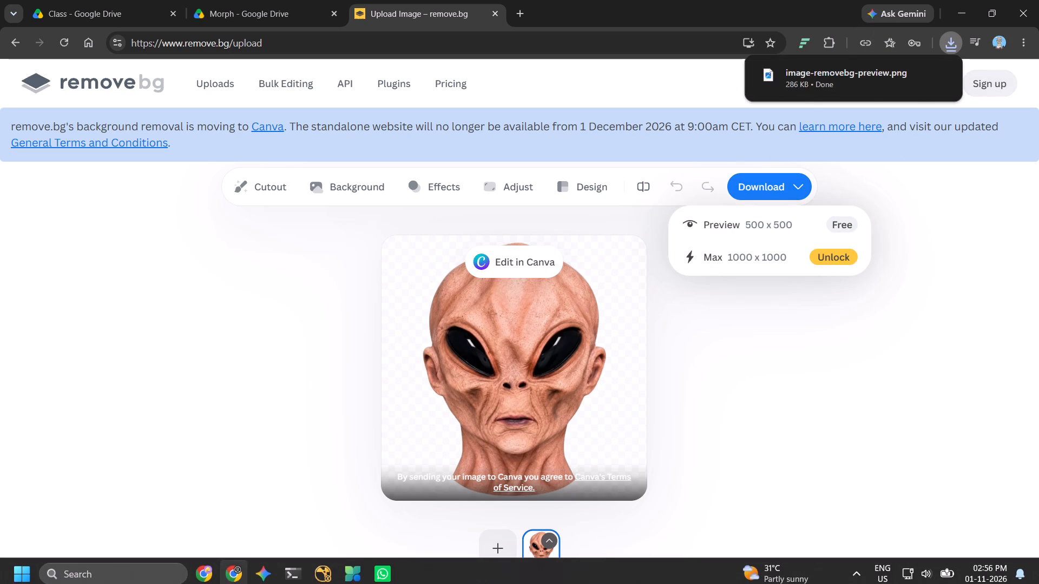
# Bring the downloaded image-removebg-preview.png from the browser into the NukeX Node Graph above Viewer1.
pyautogui.moveTo(806, 83); pyautogui.dragTo(565, 341)
pyautogui.hotkey('alt', 'Tab')
pyautogui.hotkey('alt', 'Tab')
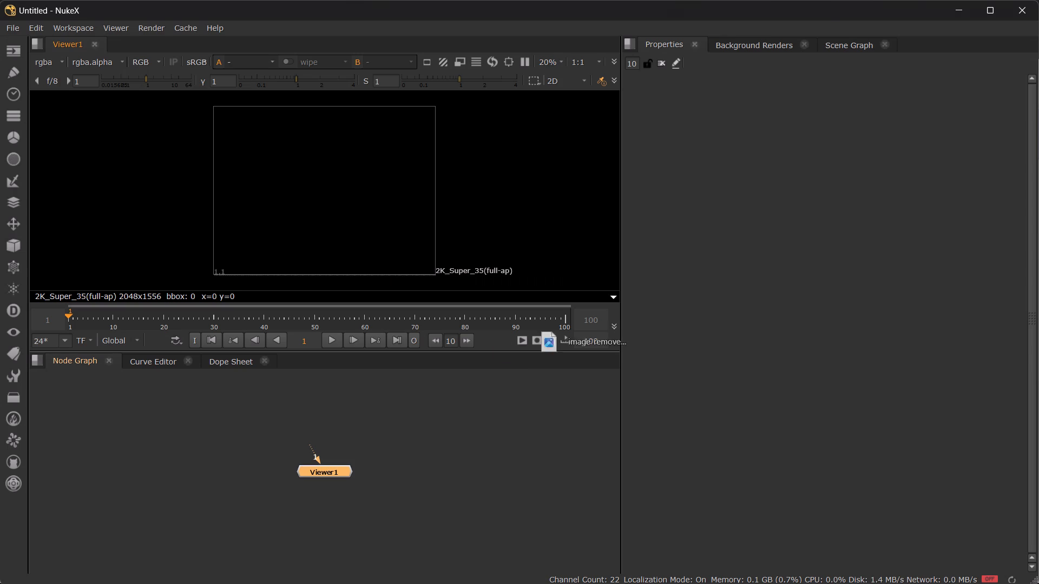
pyautogui.moveTo(565, 341); pyautogui.dragTo(368, 410)
pyautogui.scroll(6, 359, 405)
pyautogui.moveTo(364, 409); pyautogui.dragTo(235, 360)
pyautogui.scroll(-5, 300, 424)
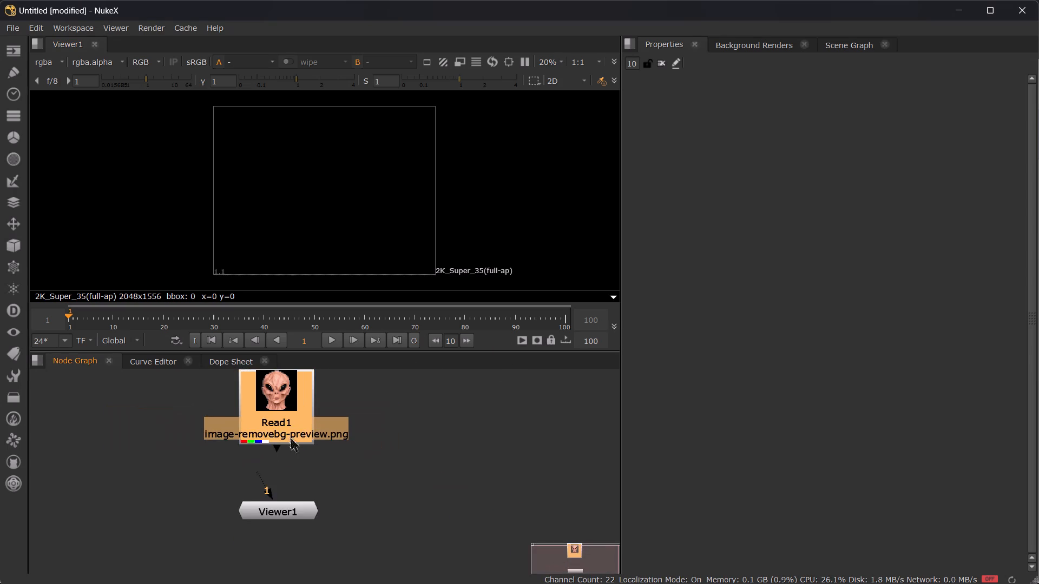
# Connect the alien image's Read node to Viewer1 and frame the picture in the viewer.
pyautogui.press('1')
pyautogui.scroll(-3, 354, 241)
pyautogui.scroll(3, 350, 240)
pyautogui.keyDown('shift'); pyautogui.moveTo(357, 236); pyautogui.dragTo(394, 221, button='middle'); pyautogui.keyUp('shift')
pyautogui.keyDown('shift'); pyautogui.scroll(-3, 394, 221); pyautogui.keyUp('shift')
pyautogui.click(286, 503)
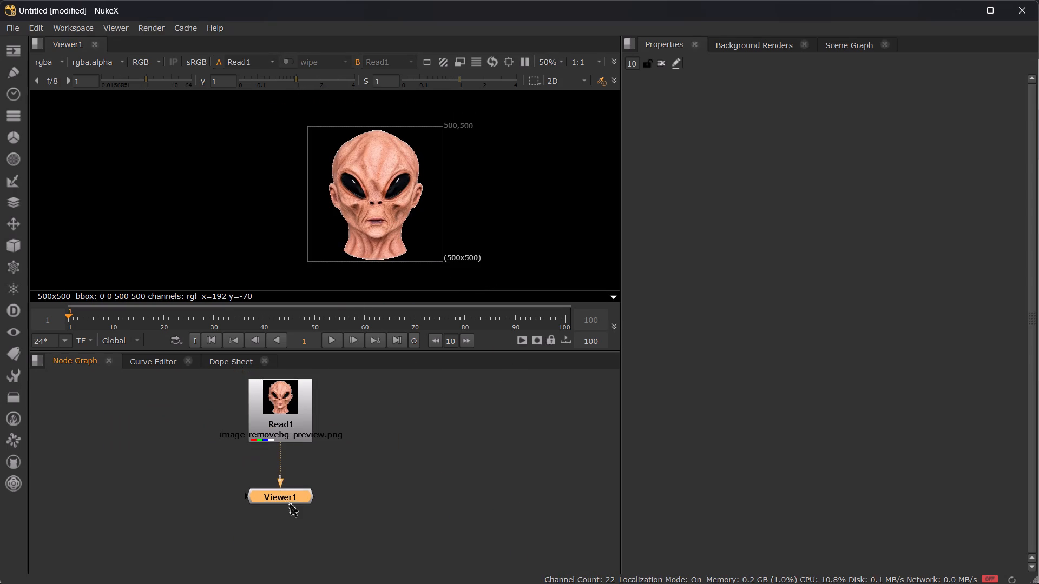
# Add a GridWarp transform node between Read1 and Viewer1.
pyautogui.scroll(5, 293, 426)
pyautogui.click(268, 435)
pyautogui.press('Tab')
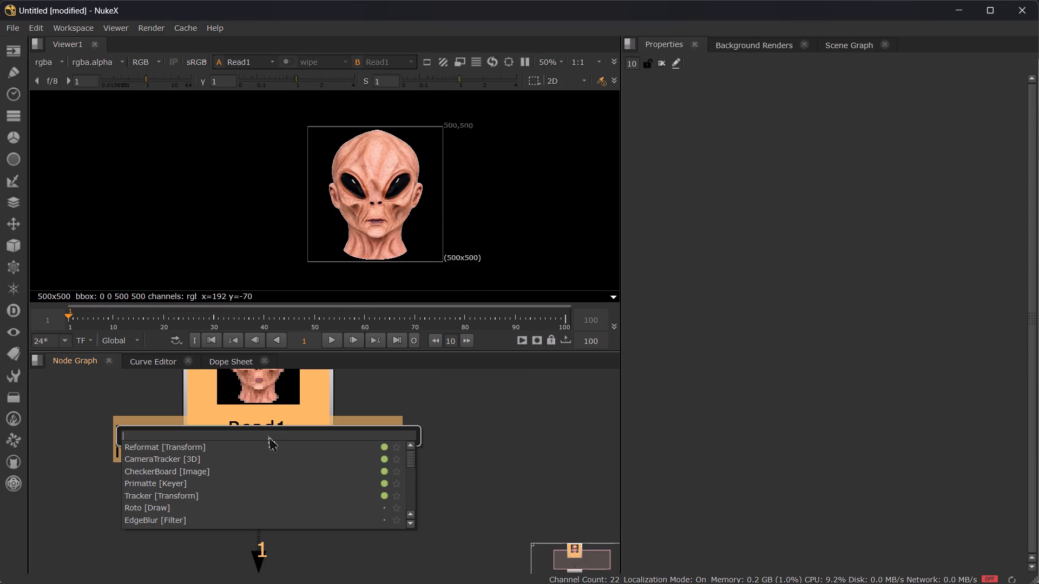
pyautogui.write('gr')
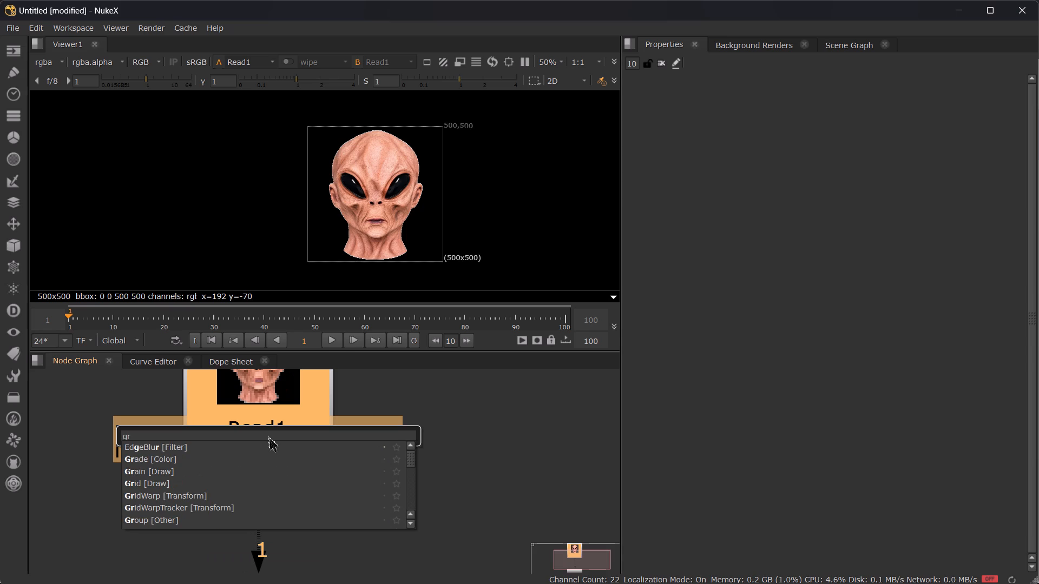
pyautogui.click(163, 496)
# Space out the GridWarp and Viewer1 nodes beneath Read1 in the Node Graph.
pyautogui.scroll(-1, 336, 464)
pyautogui.moveTo(353, 476); pyautogui.dragTo(356, 375, button='middle')
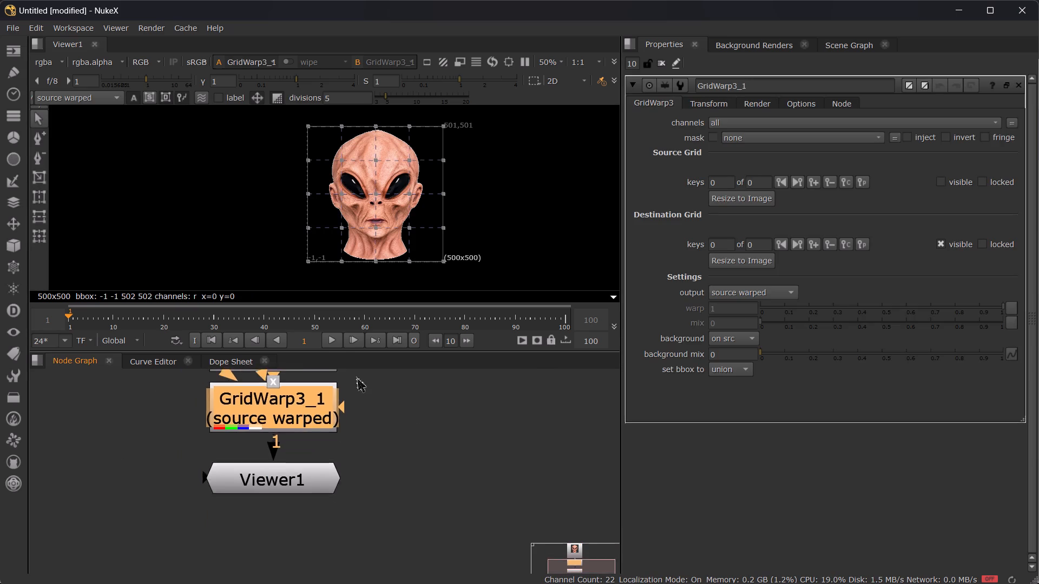
pyautogui.scroll(-4, 354, 391)
pyautogui.moveTo(323, 444); pyautogui.dragTo(321, 507)
pyautogui.moveTo(318, 408); pyautogui.dragTo(313, 440)
pyautogui.click(321, 439)
pyautogui.click(323, 439)
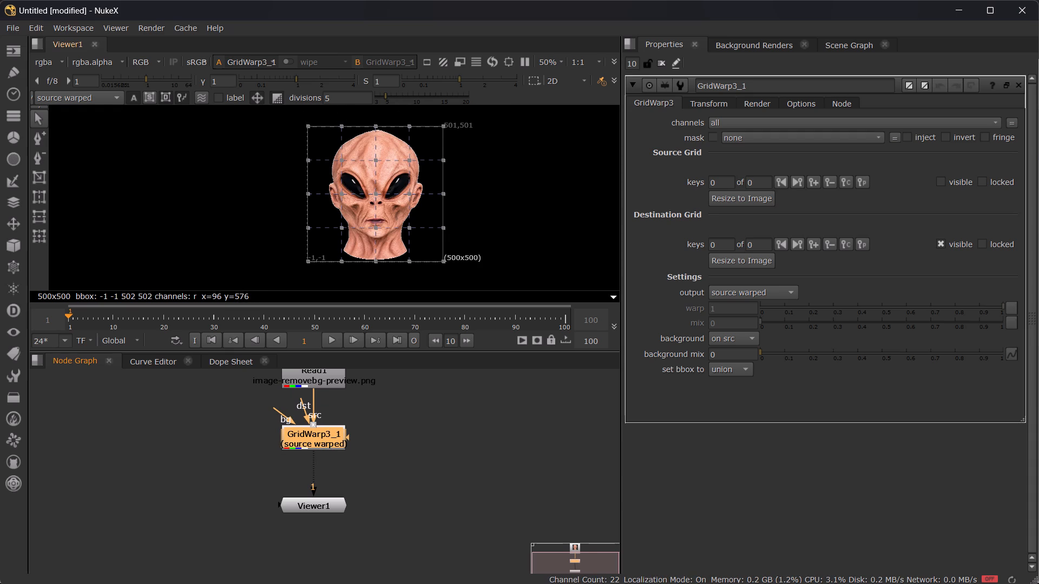
# Set the GridWarp divisions to 7, keeping the GridWarp node selected with the alien's face enlarged in the viewer.
pyautogui.scroll(3, 337, 94)
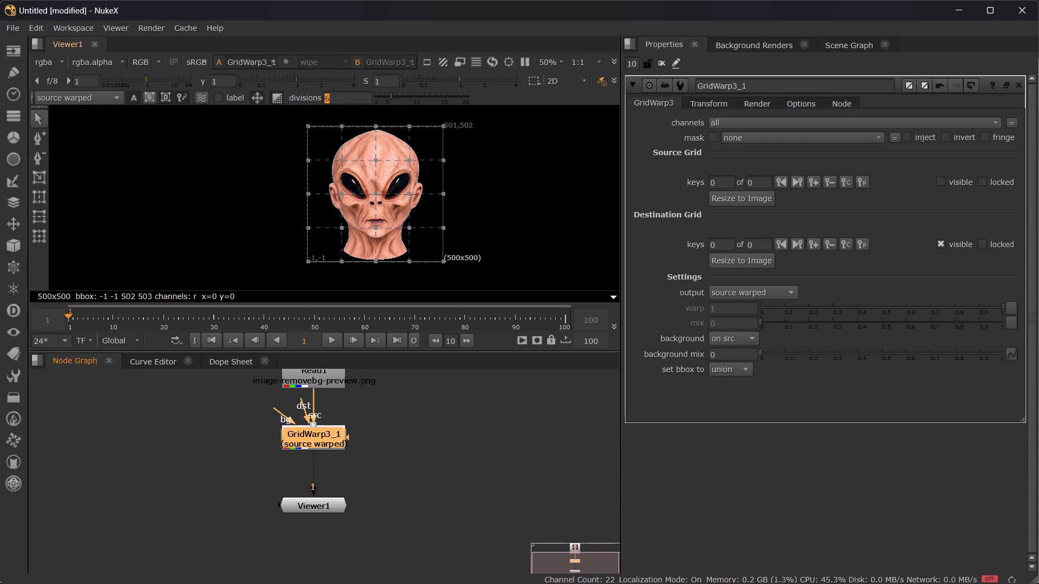
pyautogui.scroll(1, 337, 94)
pyautogui.click(419, 407)
pyautogui.scroll(5, 397, 229)
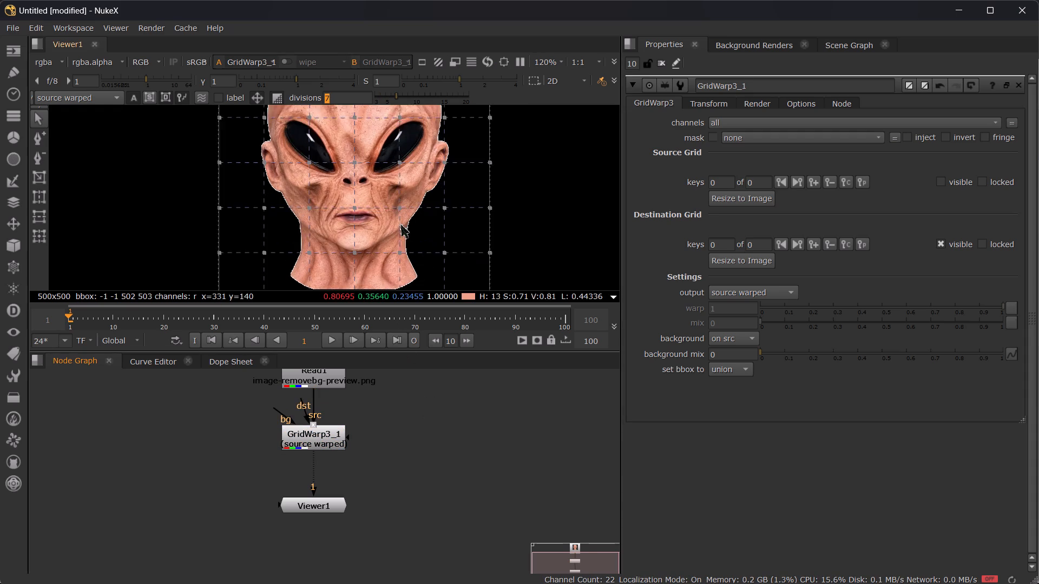
pyautogui.click(334, 449)
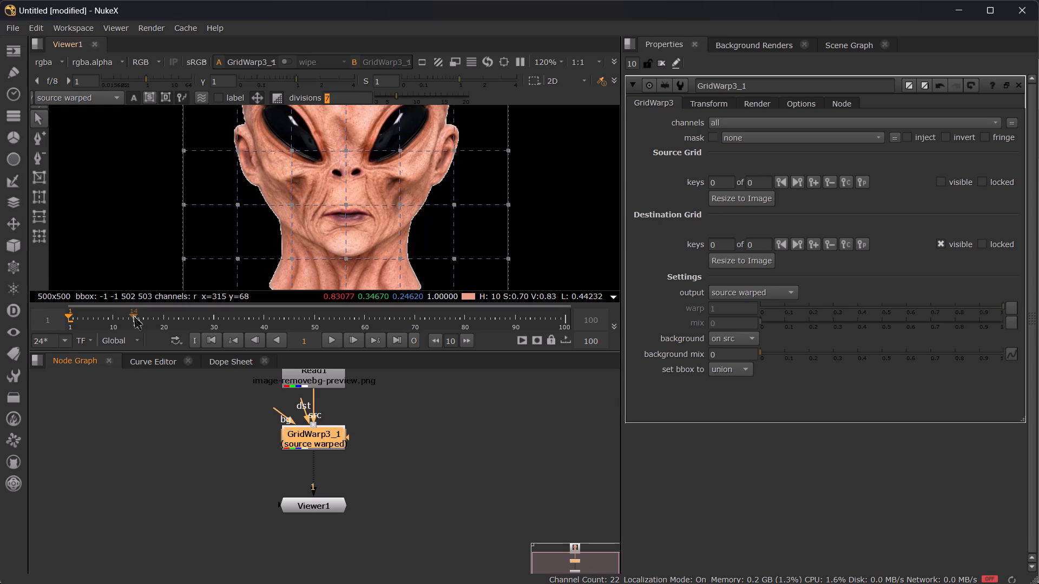
# Play the timeline, switch its frame range source from Global to Input, and return to frame 1.
pyautogui.moveTo(131, 315); pyautogui.dragTo(0, 324)
pyautogui.click(328, 342)
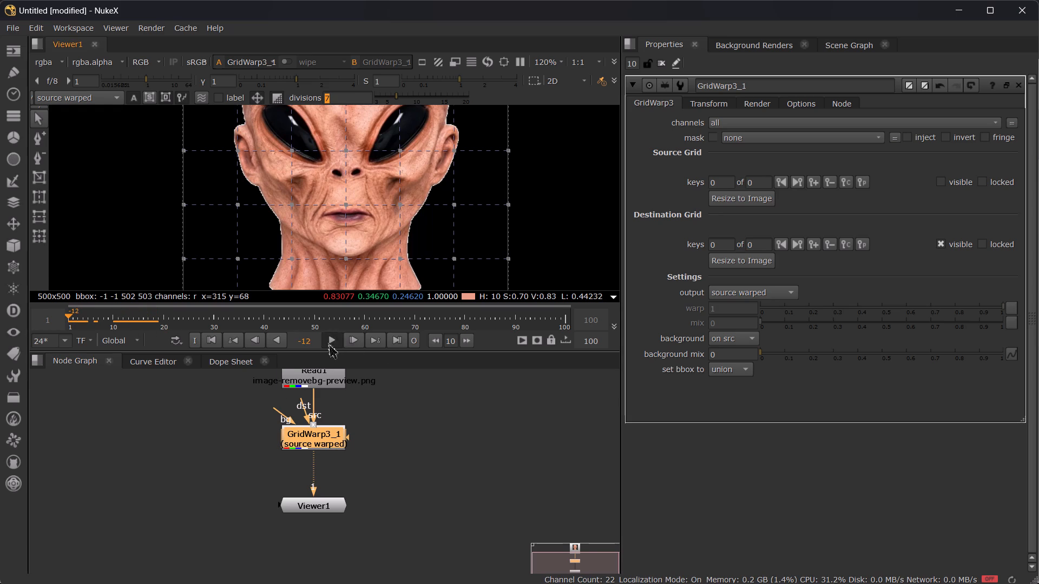
pyautogui.click(136, 338)
pyautogui.click(159, 362)
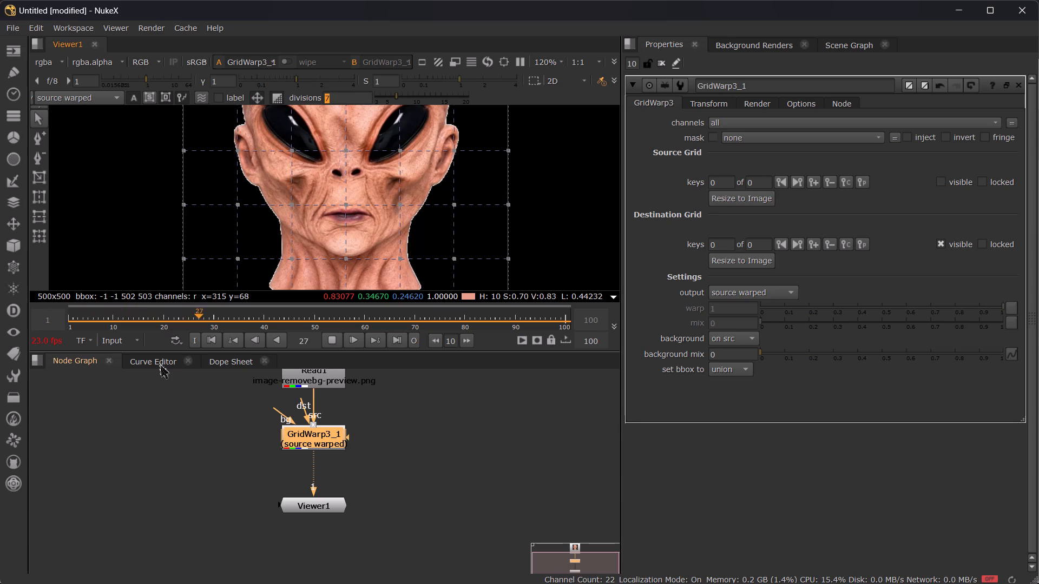
pyautogui.click(331, 344)
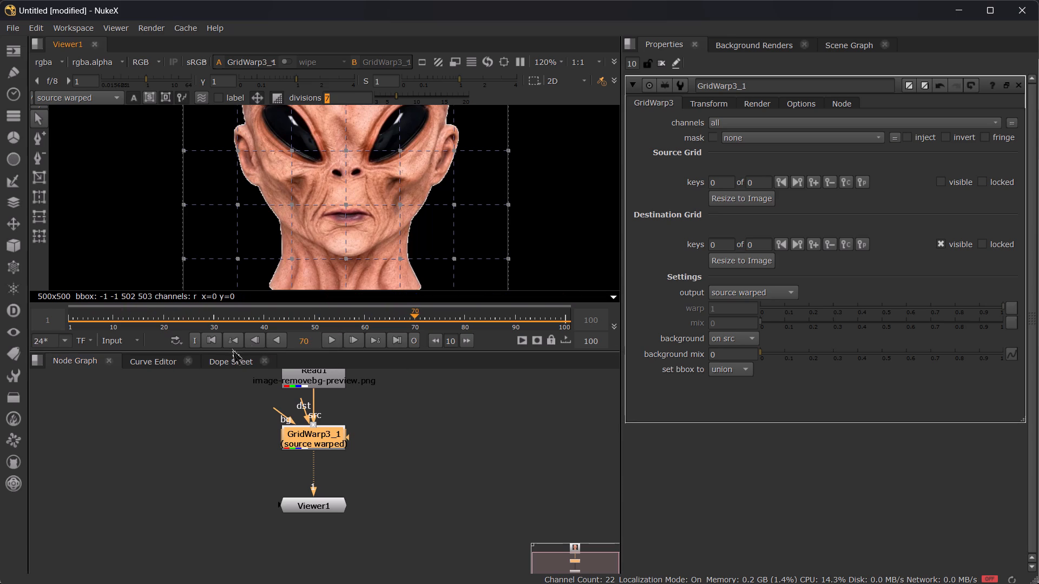
pyautogui.click(208, 337)
# Set the project's full size format to 500x500 in the Project Settings to match the alien image.
pyautogui.scroll(2, 346, 407)
pyautogui.moveTo(369, 448); pyautogui.dragTo(337, 531, button='middle')
pyautogui.click(263, 432)
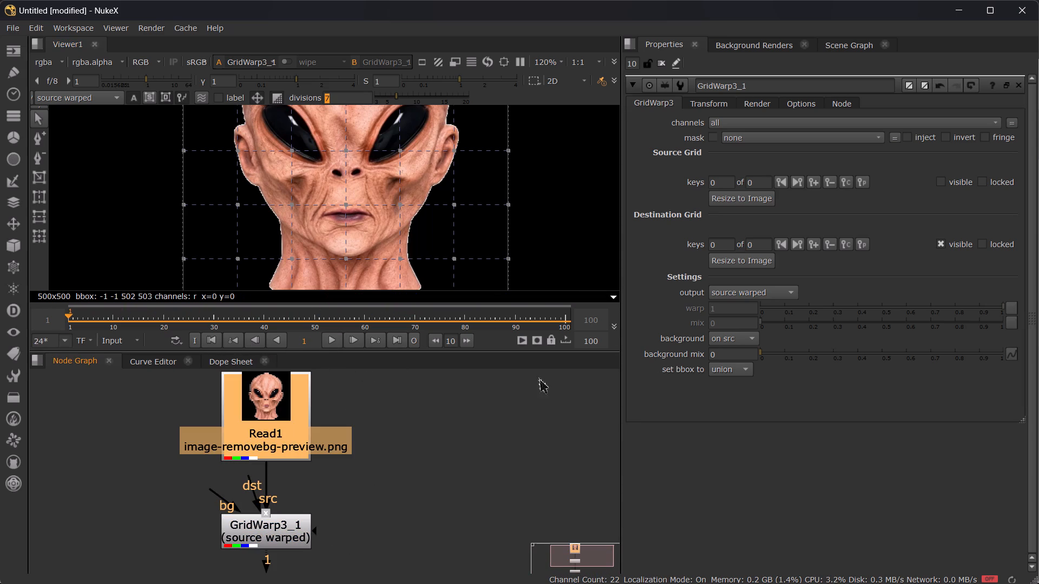
pyautogui.press('s')
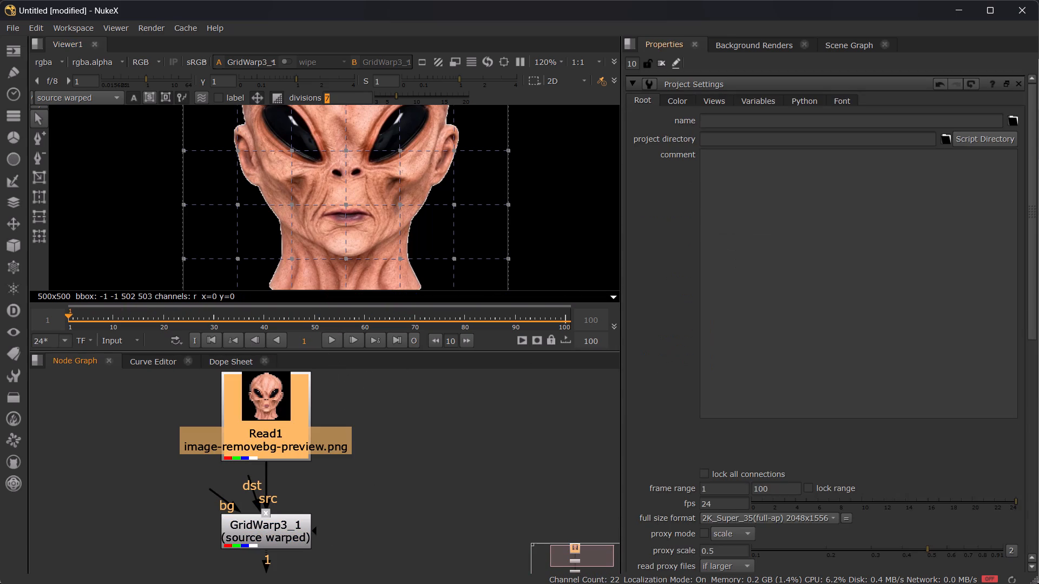
pyautogui.scroll(-4, 568, 238)
pyautogui.moveTo(571, 255); pyautogui.dragTo(540, 238, button='middle')
pyautogui.scroll(-1, 540, 238)
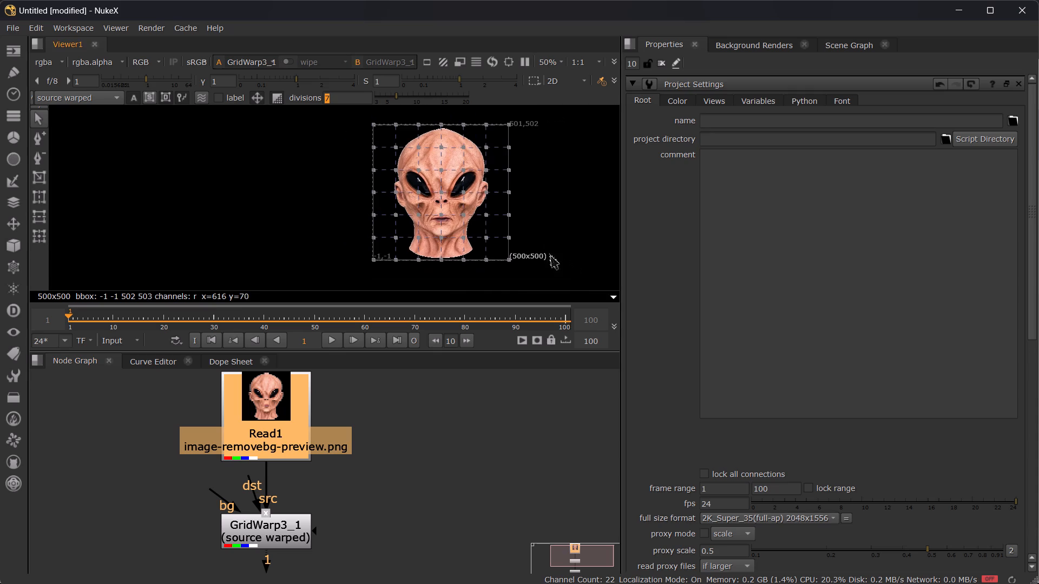
pyautogui.click(815, 514)
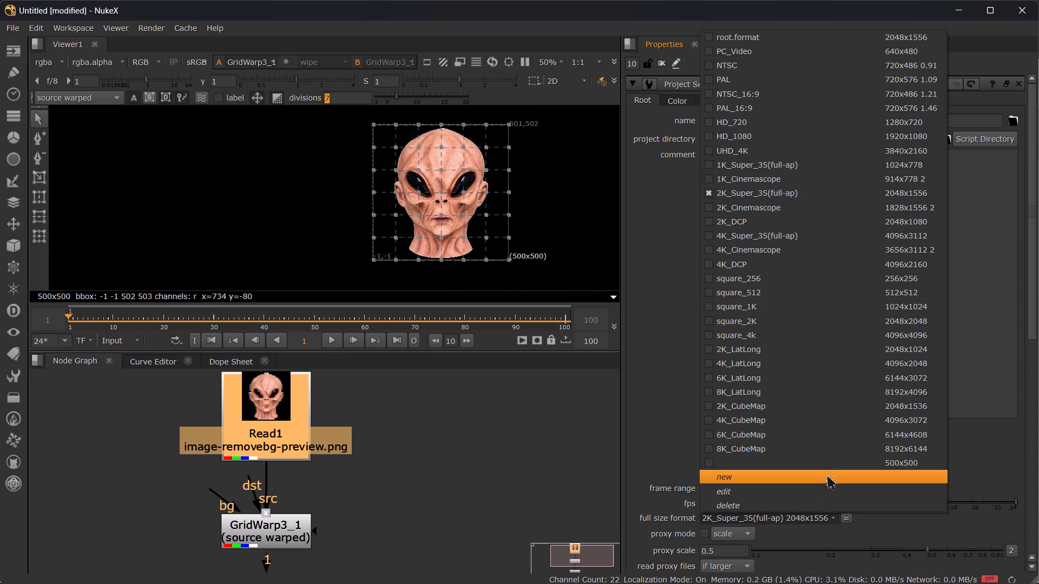
pyautogui.click(827, 466)
# Select the GridWarp node between Read1 and Viewer1 in the Node Graph.
pyautogui.keyDown('shift'); pyautogui.moveTo(390, 430); pyautogui.dragTo(428, 384, button='middle'); pyautogui.keyUp('shift')
pyautogui.keyDown('shift'); pyautogui.scroll(1, 426, 385); pyautogui.keyUp('shift')
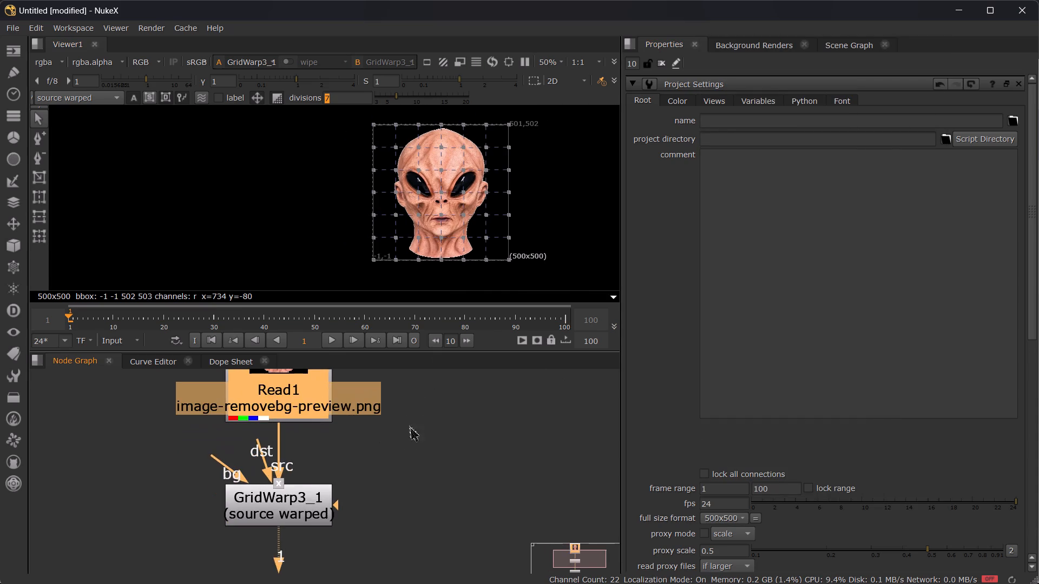
pyautogui.scroll(-3, 389, 459)
pyautogui.keyDown('shift'); pyautogui.moveTo(370, 472); pyautogui.dragTo(464, 414, button='middle'); pyautogui.keyUp('shift')
pyautogui.scroll(3, 455, 448)
pyautogui.keyDown('shift'); pyautogui.moveTo(519, 457); pyautogui.dragTo(467, 472, button='middle'); pyautogui.keyUp('shift')
pyautogui.moveTo(454, 472); pyautogui.dragTo(526, 440, button='middle')
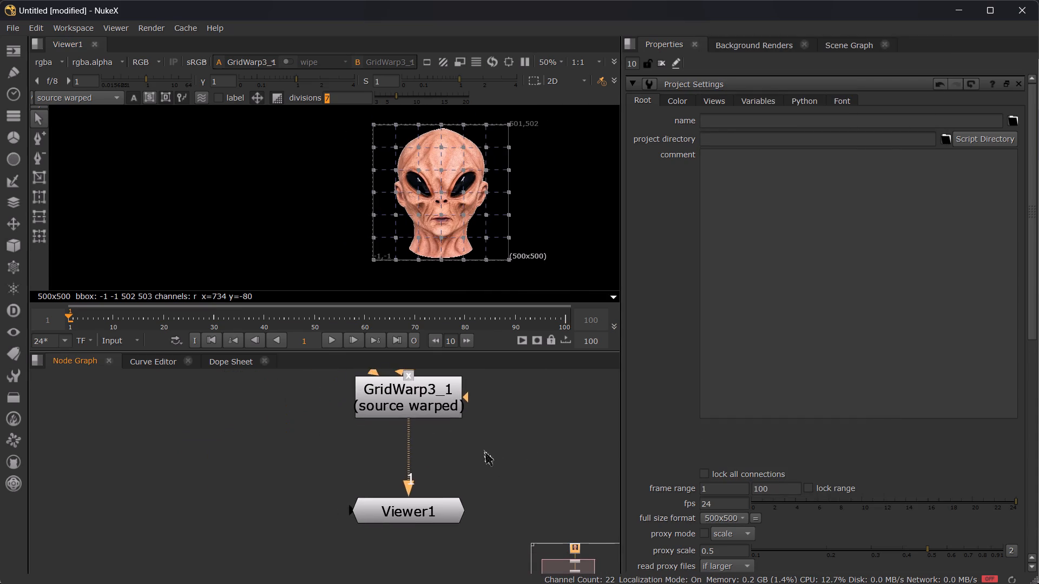
pyautogui.scroll(2, 482, 444)
pyautogui.scroll(-4, 457, 427)
pyautogui.keyDown('shift'); pyautogui.moveTo(484, 488); pyautogui.dragTo(482, 516, button='middle'); pyautogui.keyUp('shift')
pyautogui.click(422, 444)
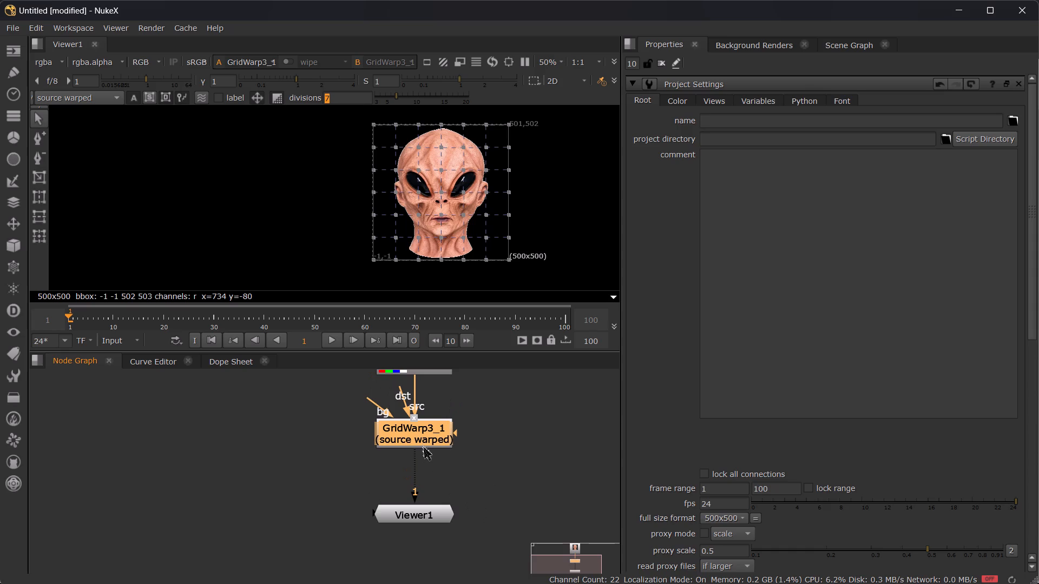
# Switch to the Morph lesson video in Chrome, play it full screen and review its opening section covering the initial Read and Viewer setup.
pyautogui.hotkey('alt', 'Tab')
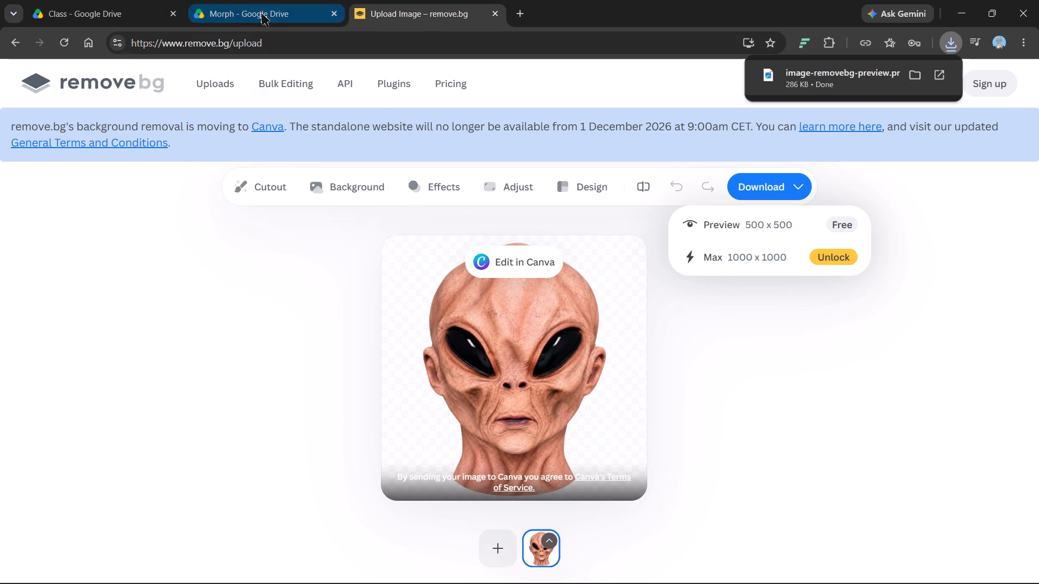
pyautogui.click(260, 10)
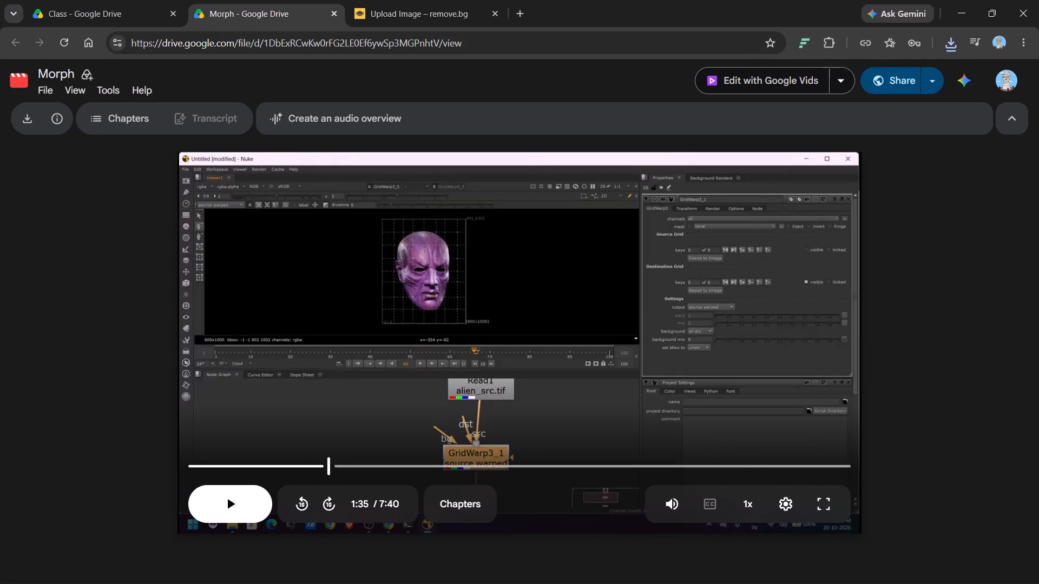
pyautogui.click(820, 505)
pyautogui.press('space')
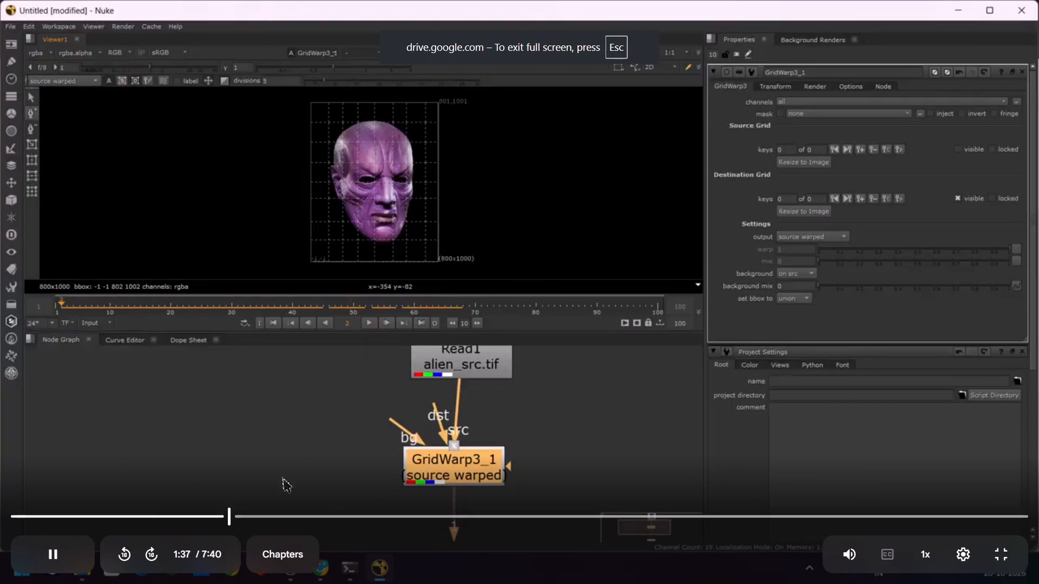
pyautogui.click(169, 508)
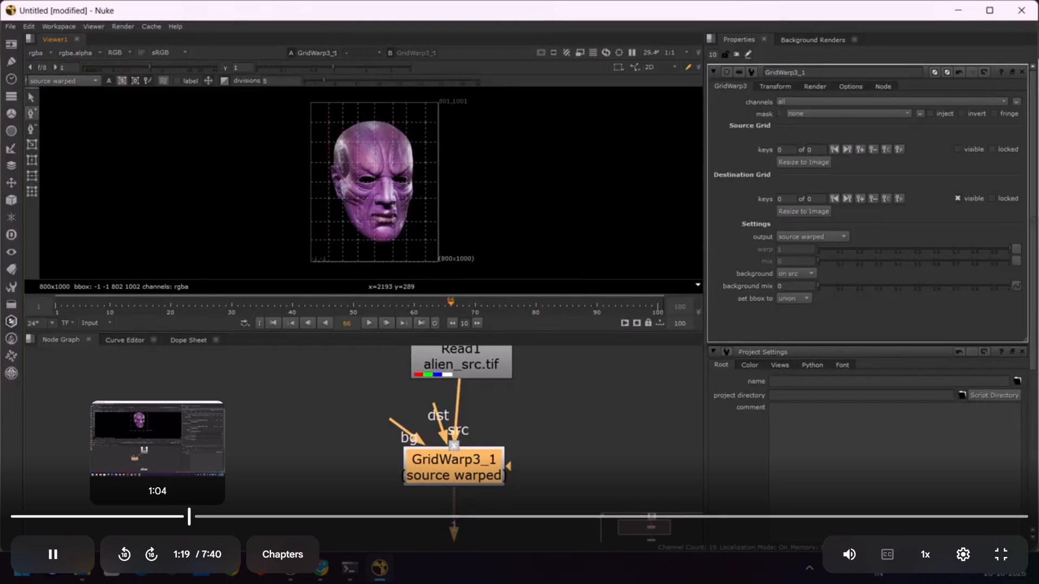
pyautogui.click(97, 514)
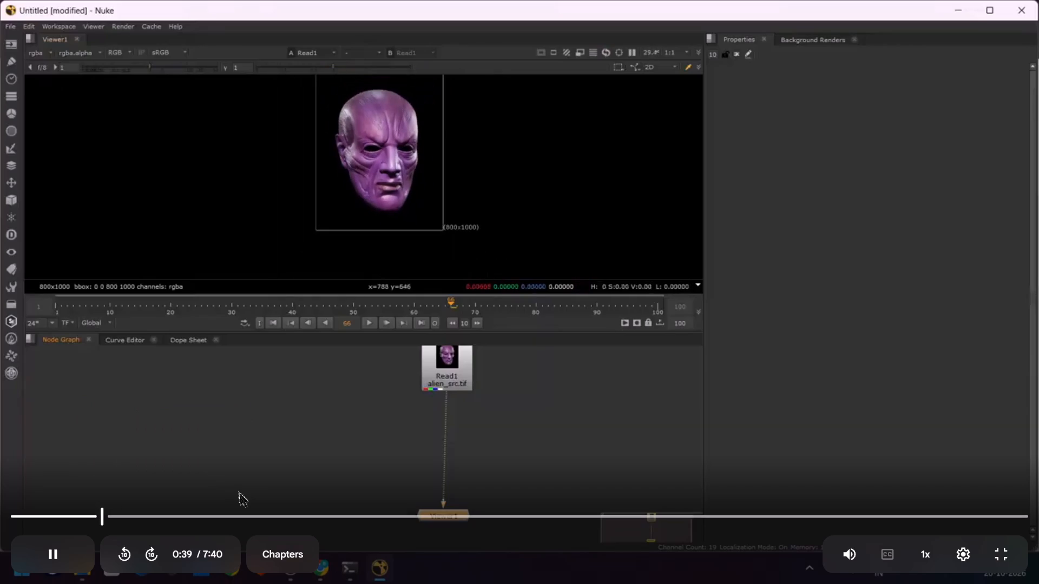
pyautogui.moveTo(61, 512); pyautogui.dragTo(28, 512)
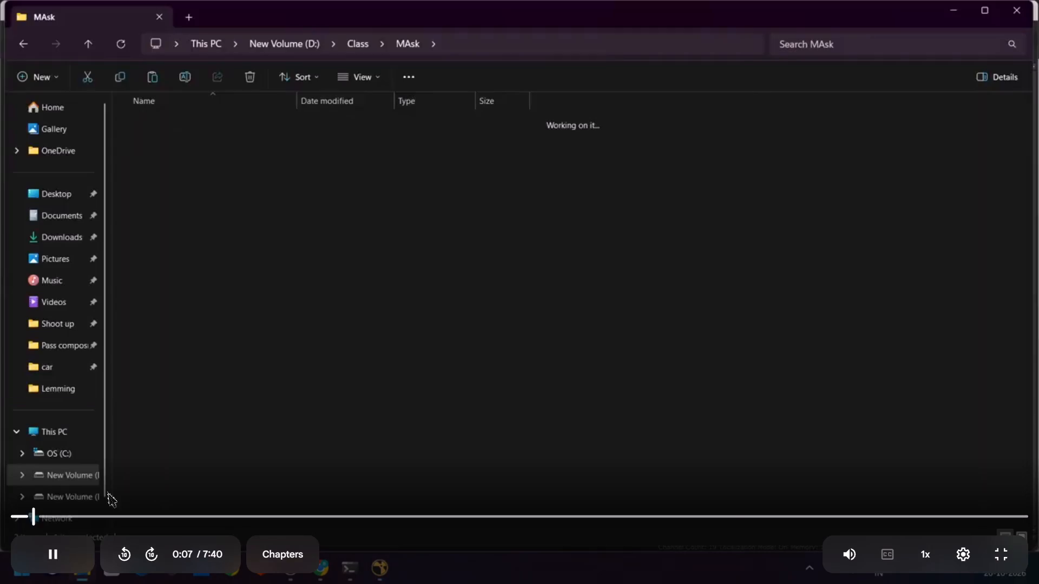
pyautogui.click(52, 517)
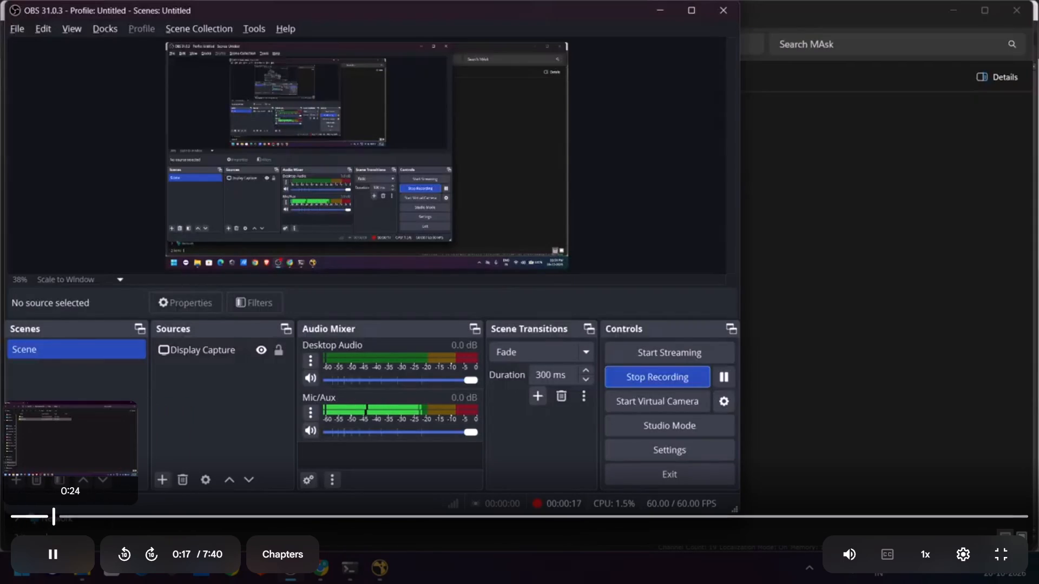
pyautogui.click(70, 520)
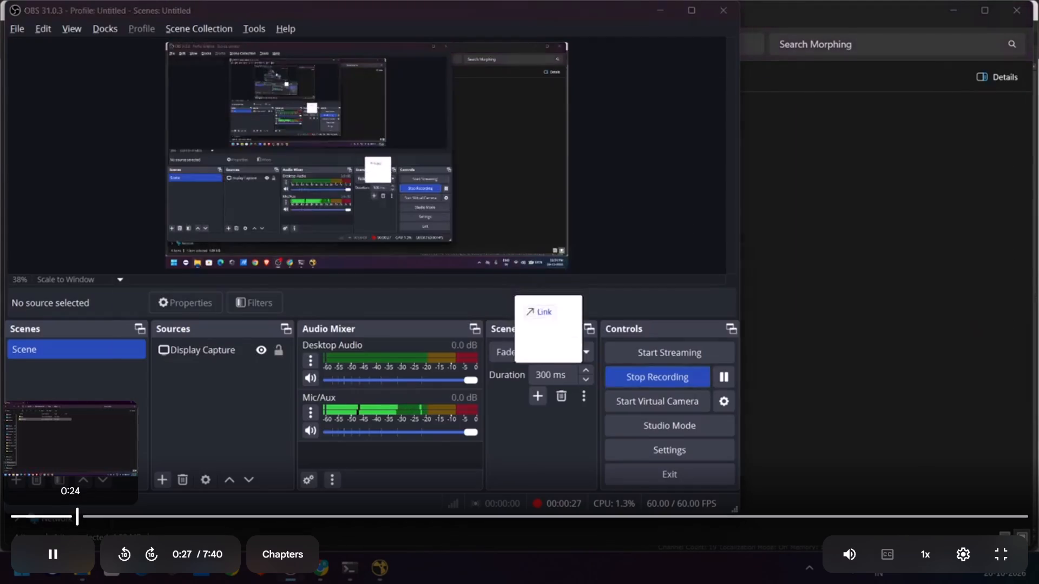
pyautogui.click(103, 519)
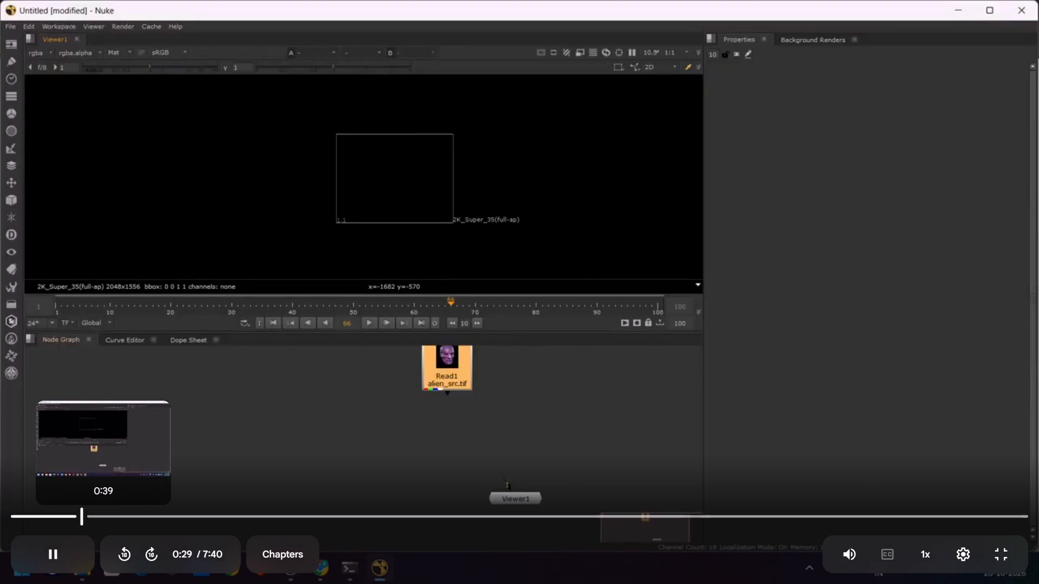
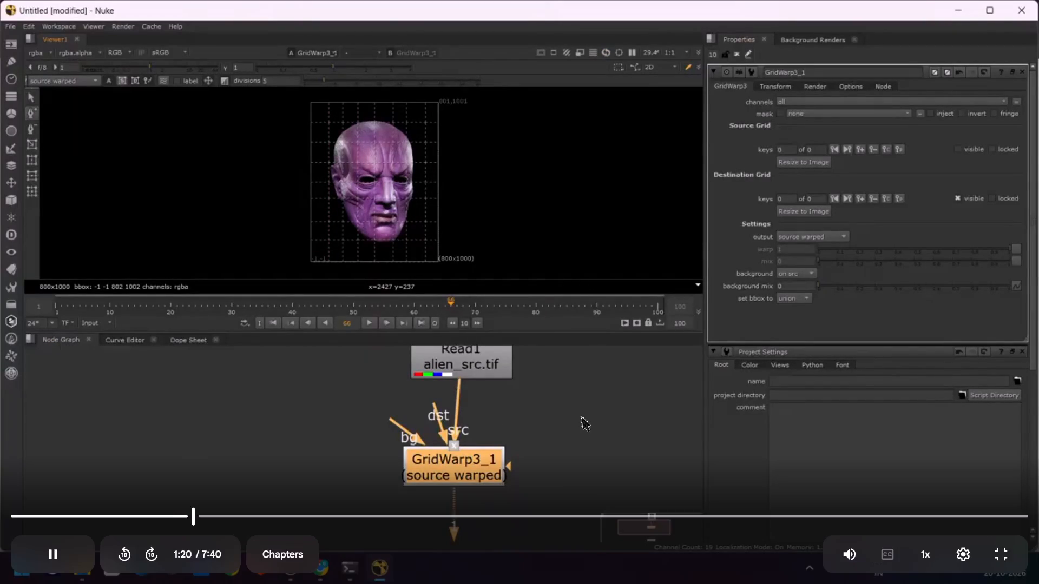
# Continue the full-screen Morph lesson video in Chrome to review the GridWarp viewer settings, and return to NukeX.
pyautogui.press('Escape')
pyautogui.press('`')
pyautogui.press('f')
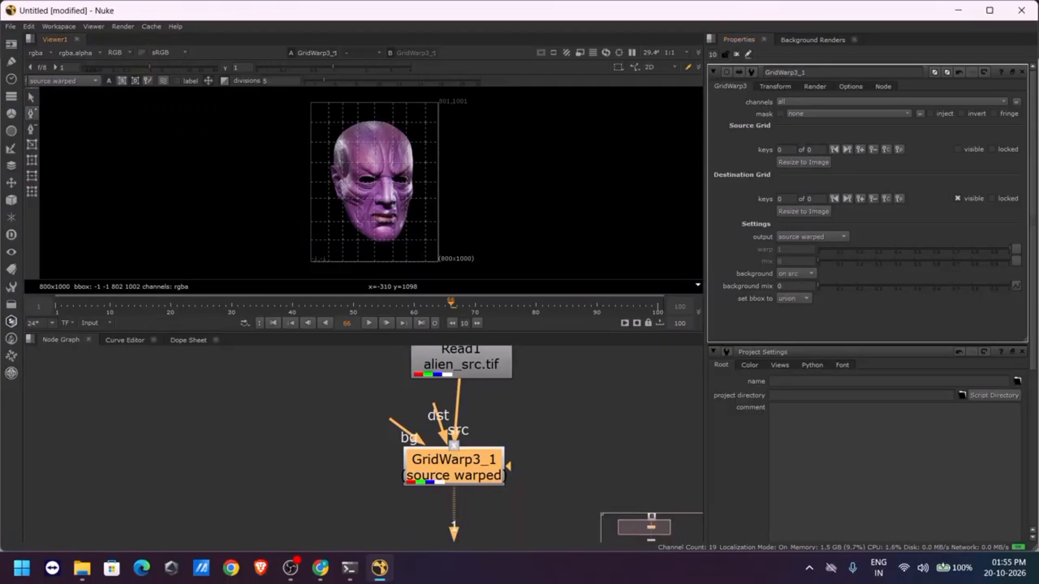
pyautogui.press('space')
pyautogui.hotkey('alt', 'Tab')
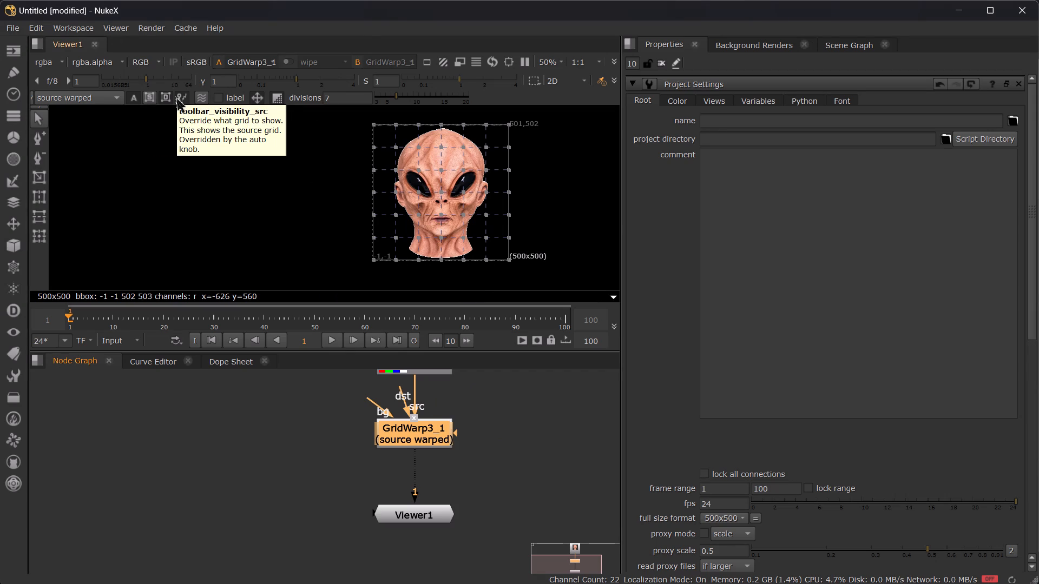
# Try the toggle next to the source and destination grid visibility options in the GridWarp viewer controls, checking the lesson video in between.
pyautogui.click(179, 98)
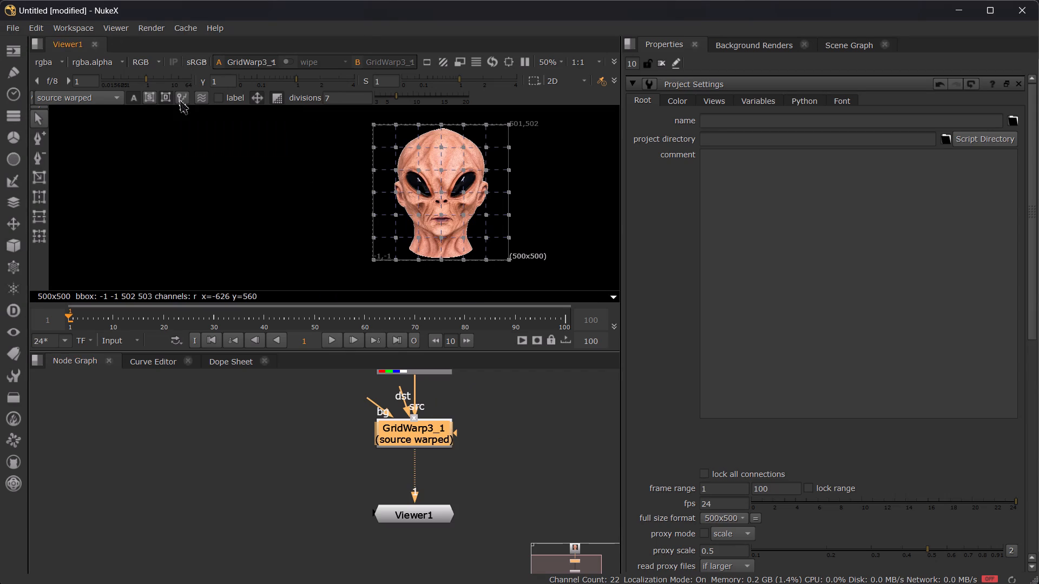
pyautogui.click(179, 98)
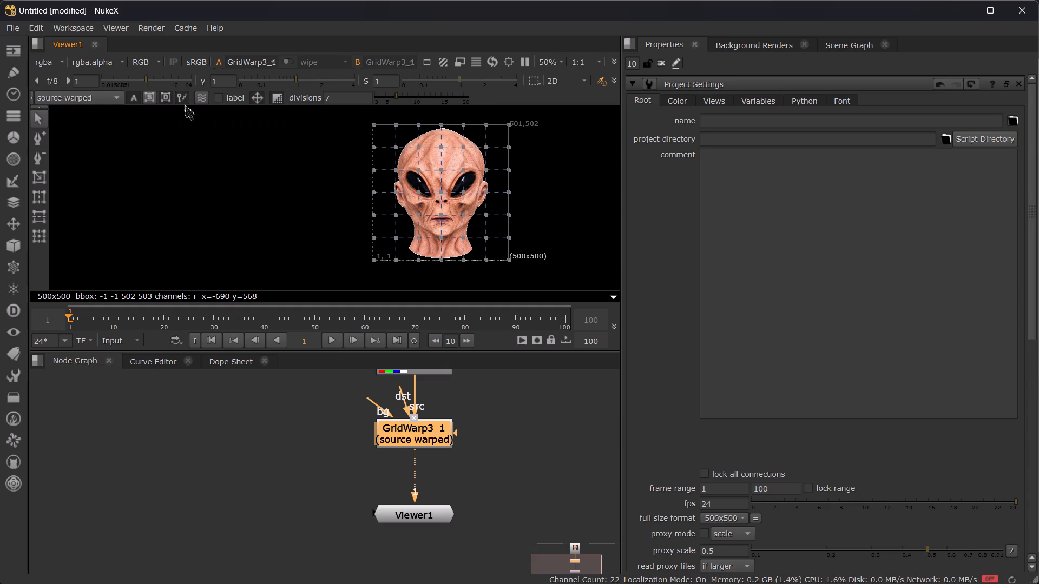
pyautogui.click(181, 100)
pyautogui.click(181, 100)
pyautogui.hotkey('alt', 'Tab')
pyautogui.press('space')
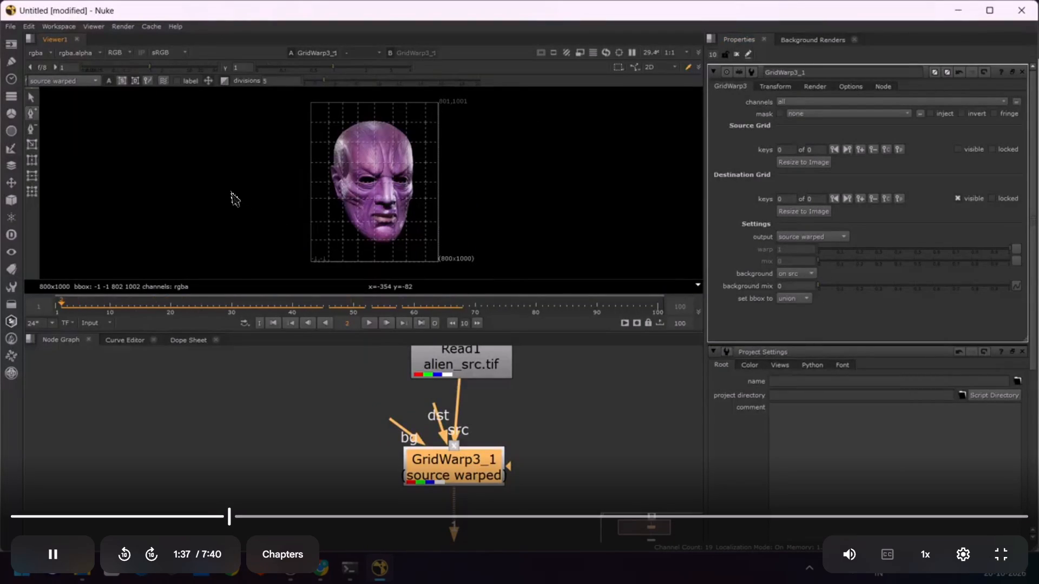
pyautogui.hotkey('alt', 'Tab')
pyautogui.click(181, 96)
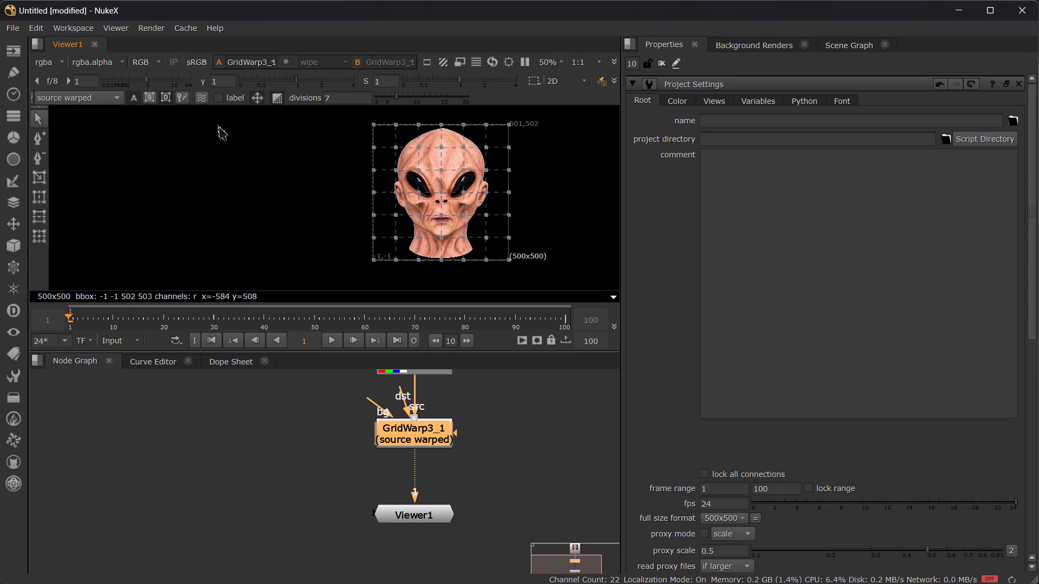
# Review the lesson's background setting segment, open the GridWarp3_1 properties in NukeX and move the playhead to frame 112.
pyautogui.hotkey('alt', 'Tab')
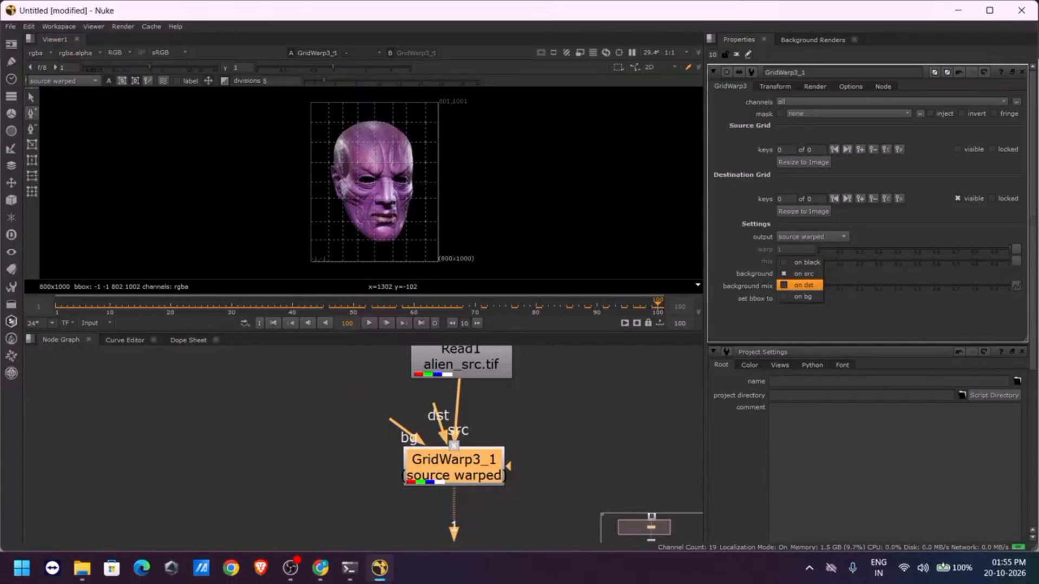
pyautogui.press('space')
pyautogui.hotkey('alt', 'Tab')
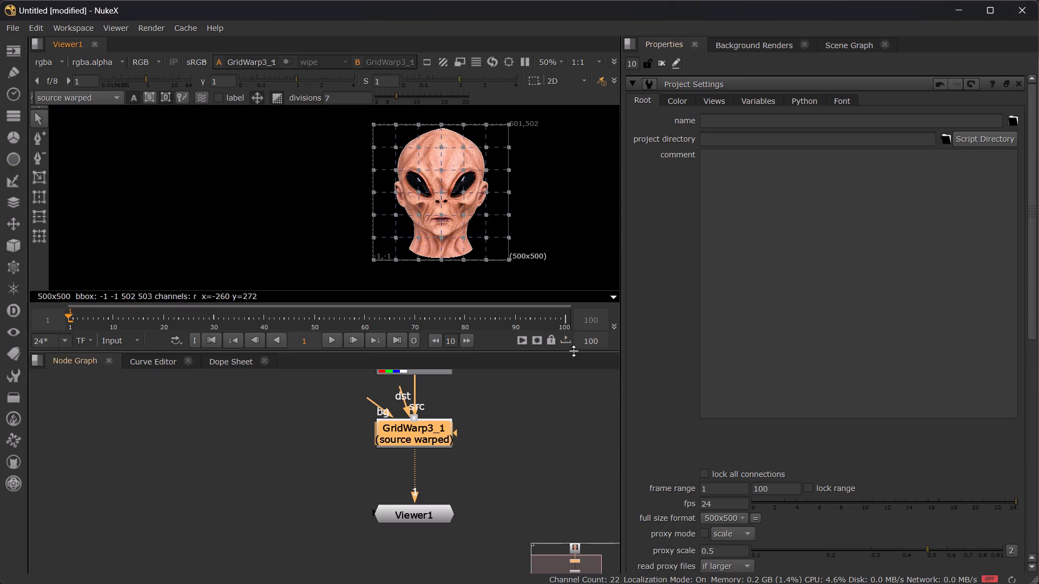
pyautogui.click(420, 425)
pyautogui.doubleClick(438, 436)
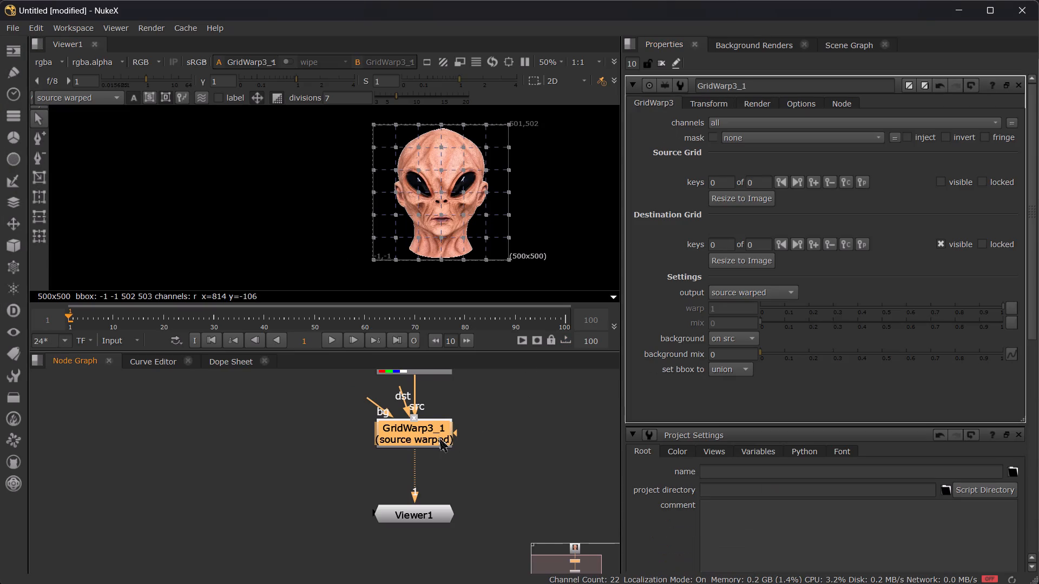
pyautogui.moveTo(555, 324); pyautogui.dragTo(627, 333)
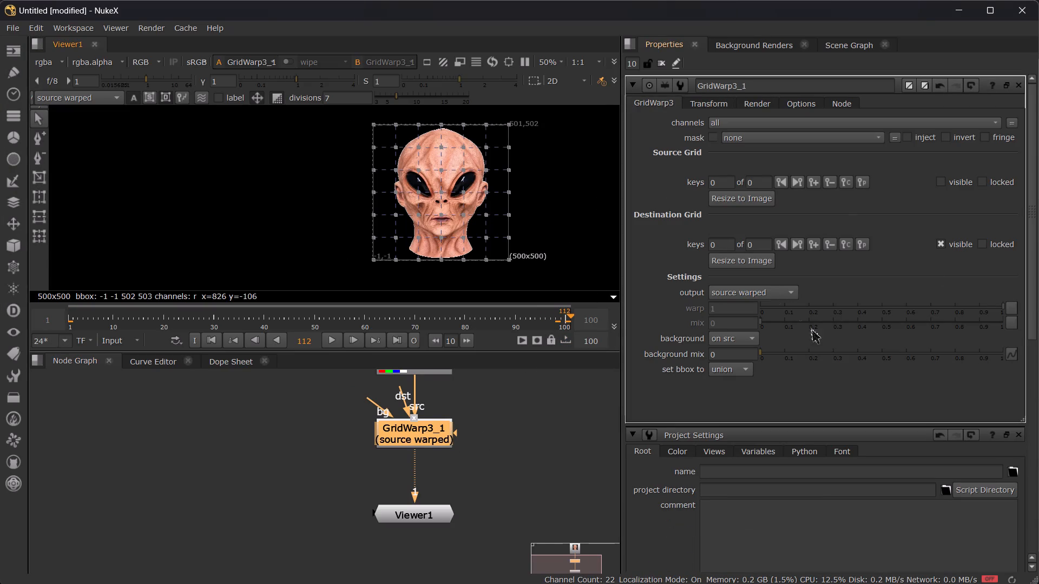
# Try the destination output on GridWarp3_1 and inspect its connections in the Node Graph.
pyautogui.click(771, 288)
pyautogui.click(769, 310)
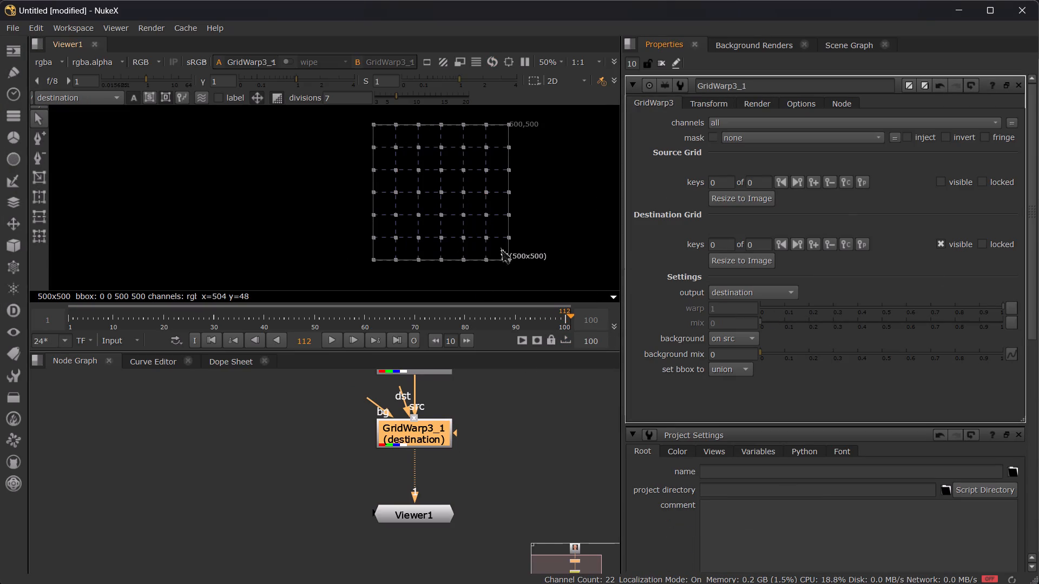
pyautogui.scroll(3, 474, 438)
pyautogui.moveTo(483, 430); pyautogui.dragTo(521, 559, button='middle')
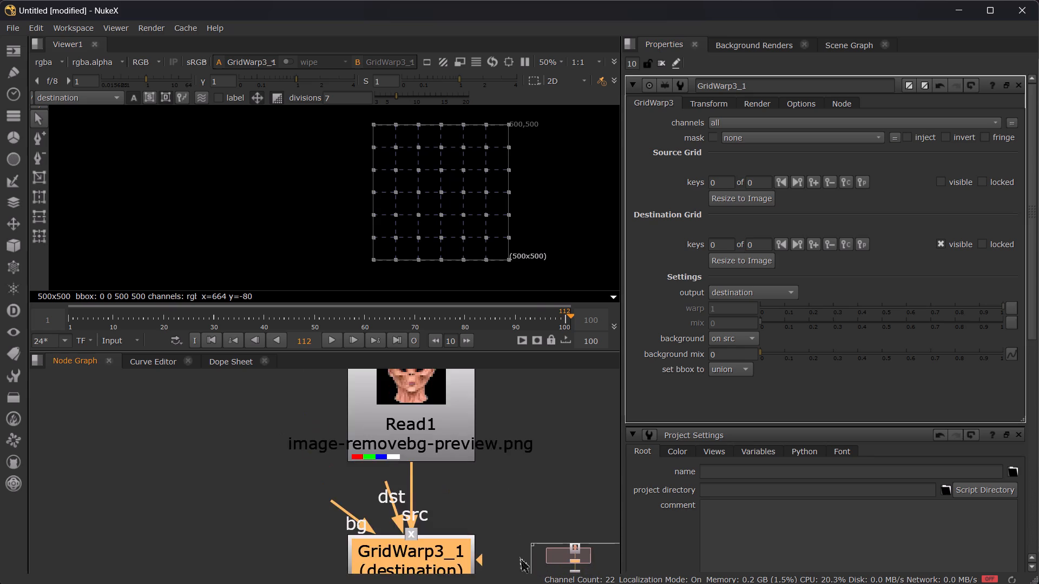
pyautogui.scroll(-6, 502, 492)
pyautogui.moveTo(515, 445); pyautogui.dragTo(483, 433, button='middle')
# Following the lesson video, set GridWarp3_1's output to source and its background to on dst.
pyautogui.hotkey('alt', 'Tab')
pyautogui.press('space')
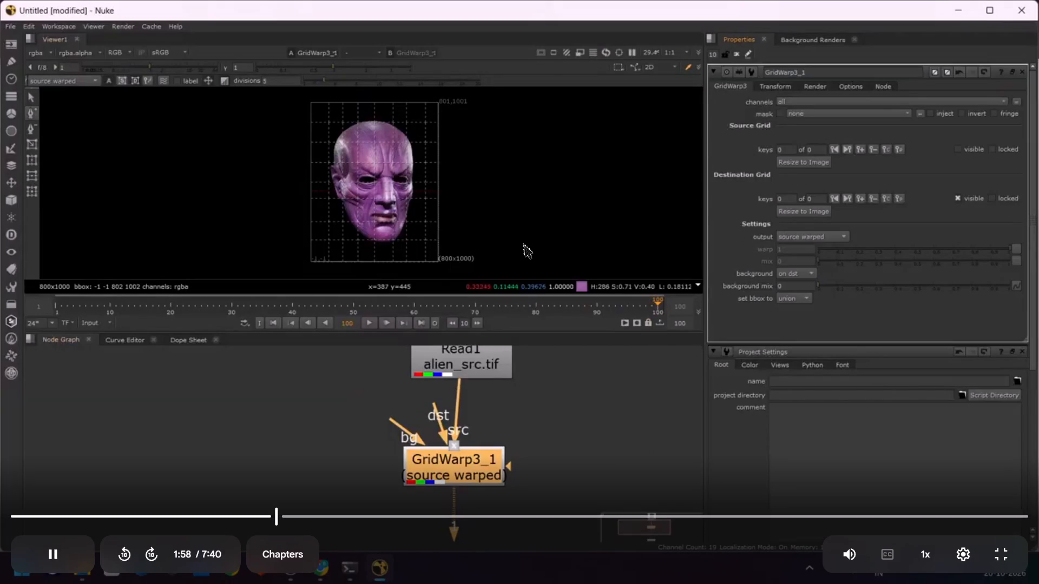
pyautogui.press('space')
pyautogui.hotkey('alt', 'Tab')
pyautogui.click(779, 292)
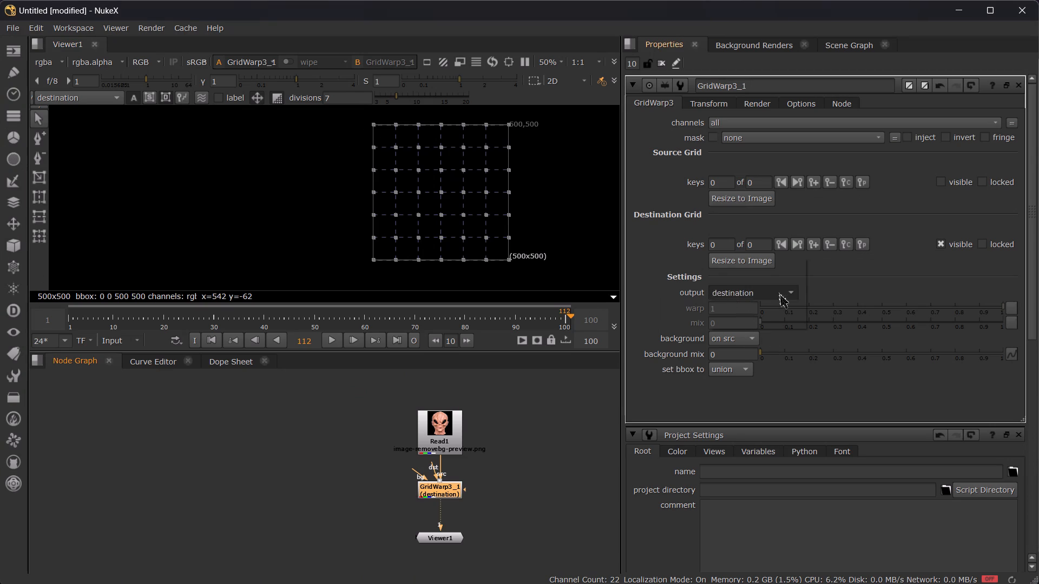
pyautogui.click(765, 269)
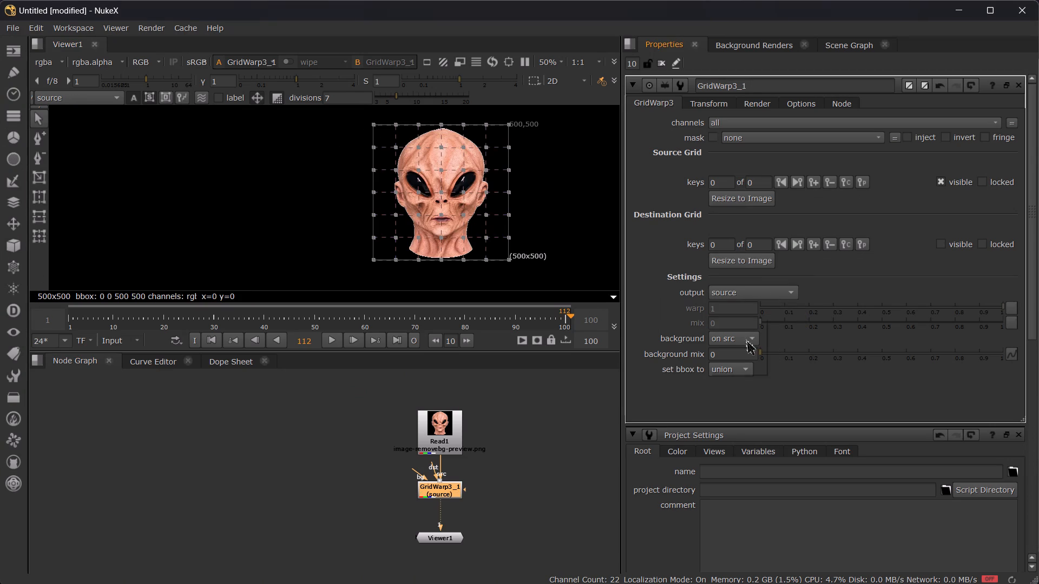
pyautogui.click(746, 339)
pyautogui.click(750, 354)
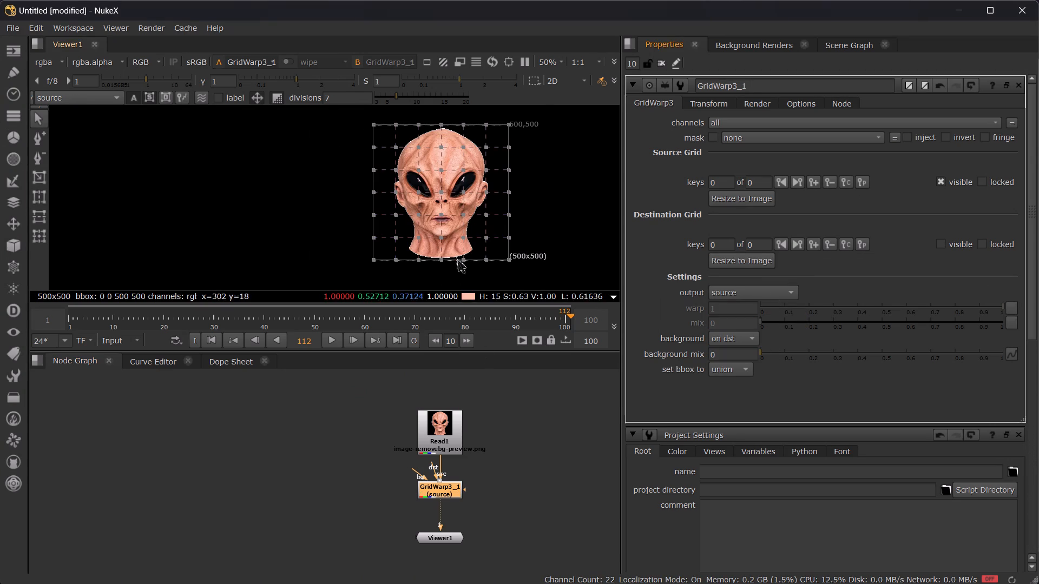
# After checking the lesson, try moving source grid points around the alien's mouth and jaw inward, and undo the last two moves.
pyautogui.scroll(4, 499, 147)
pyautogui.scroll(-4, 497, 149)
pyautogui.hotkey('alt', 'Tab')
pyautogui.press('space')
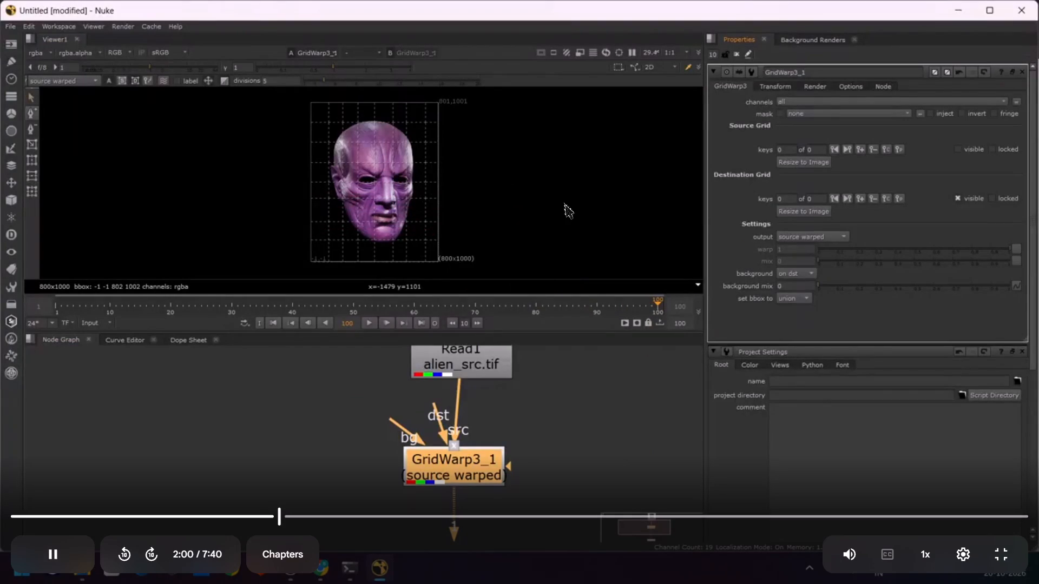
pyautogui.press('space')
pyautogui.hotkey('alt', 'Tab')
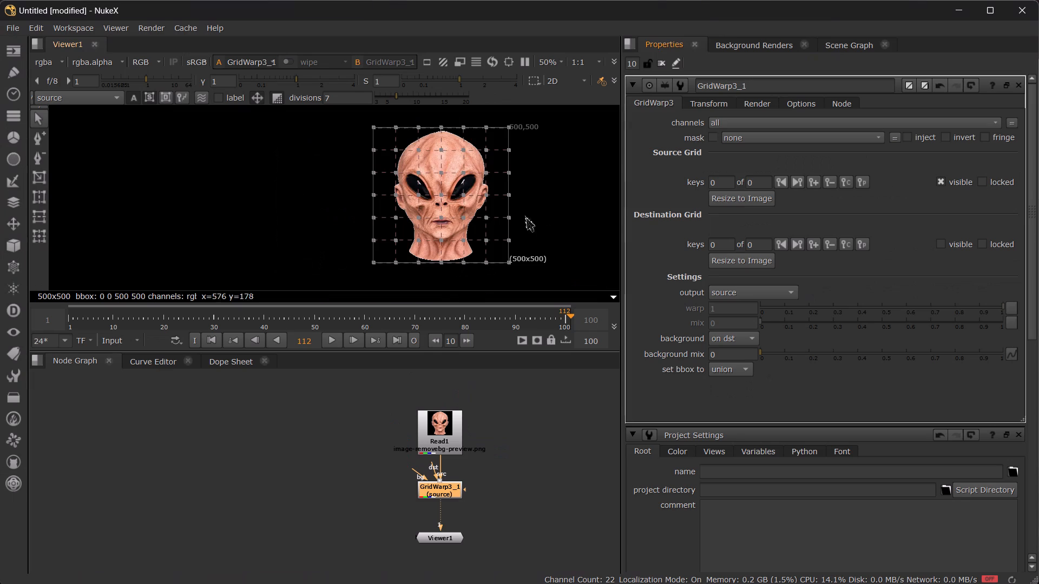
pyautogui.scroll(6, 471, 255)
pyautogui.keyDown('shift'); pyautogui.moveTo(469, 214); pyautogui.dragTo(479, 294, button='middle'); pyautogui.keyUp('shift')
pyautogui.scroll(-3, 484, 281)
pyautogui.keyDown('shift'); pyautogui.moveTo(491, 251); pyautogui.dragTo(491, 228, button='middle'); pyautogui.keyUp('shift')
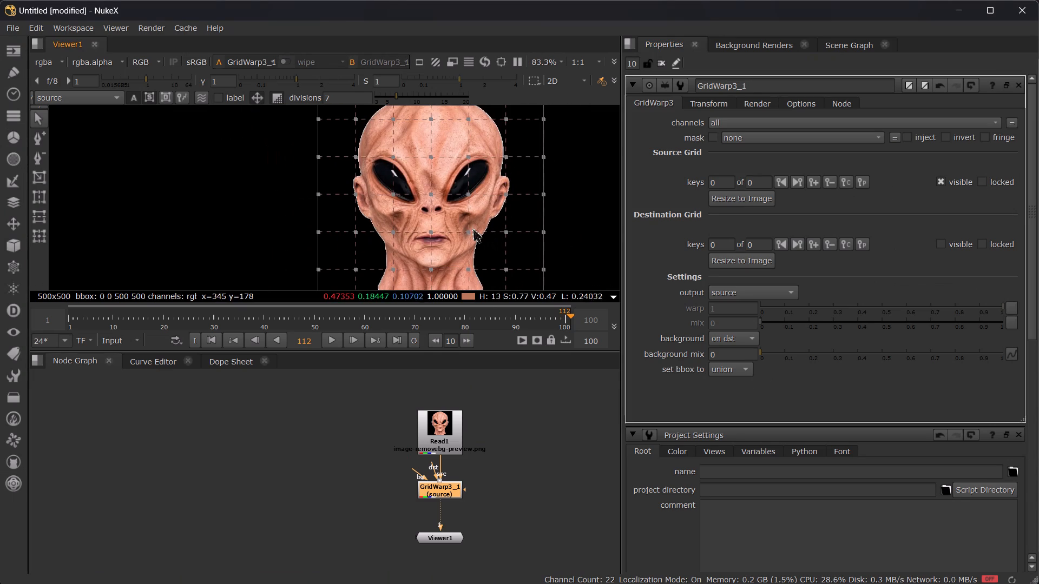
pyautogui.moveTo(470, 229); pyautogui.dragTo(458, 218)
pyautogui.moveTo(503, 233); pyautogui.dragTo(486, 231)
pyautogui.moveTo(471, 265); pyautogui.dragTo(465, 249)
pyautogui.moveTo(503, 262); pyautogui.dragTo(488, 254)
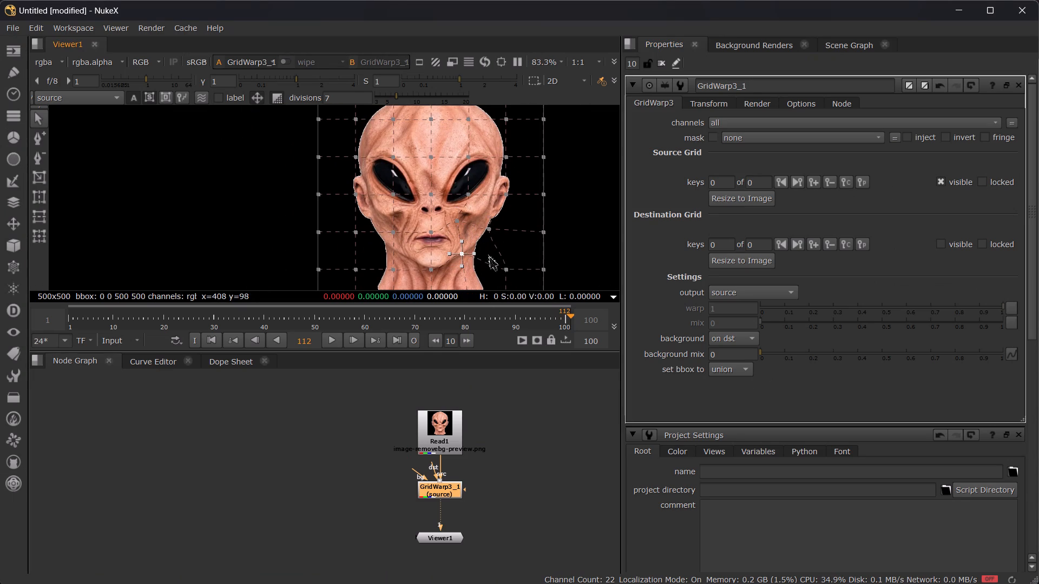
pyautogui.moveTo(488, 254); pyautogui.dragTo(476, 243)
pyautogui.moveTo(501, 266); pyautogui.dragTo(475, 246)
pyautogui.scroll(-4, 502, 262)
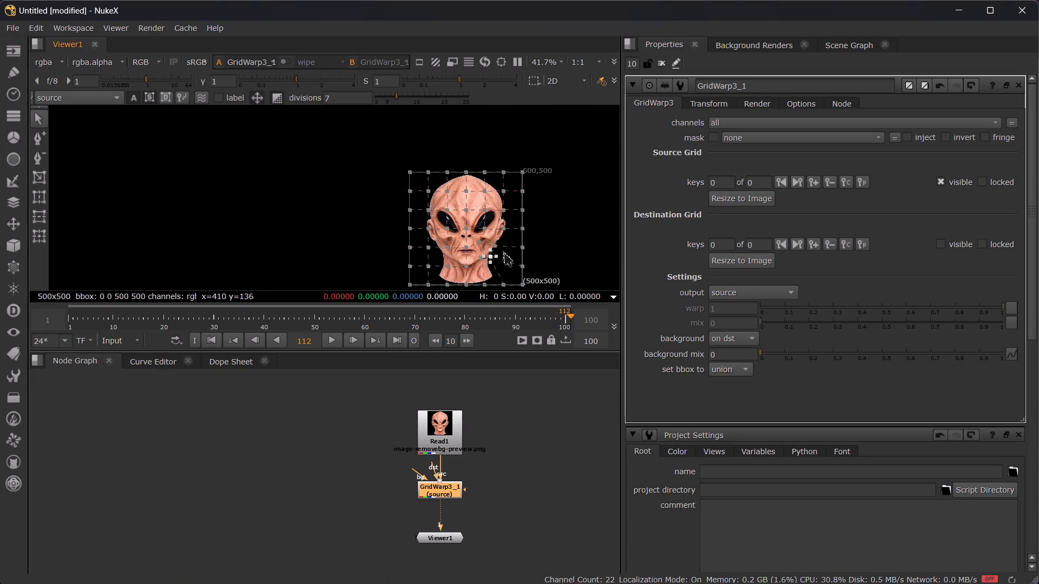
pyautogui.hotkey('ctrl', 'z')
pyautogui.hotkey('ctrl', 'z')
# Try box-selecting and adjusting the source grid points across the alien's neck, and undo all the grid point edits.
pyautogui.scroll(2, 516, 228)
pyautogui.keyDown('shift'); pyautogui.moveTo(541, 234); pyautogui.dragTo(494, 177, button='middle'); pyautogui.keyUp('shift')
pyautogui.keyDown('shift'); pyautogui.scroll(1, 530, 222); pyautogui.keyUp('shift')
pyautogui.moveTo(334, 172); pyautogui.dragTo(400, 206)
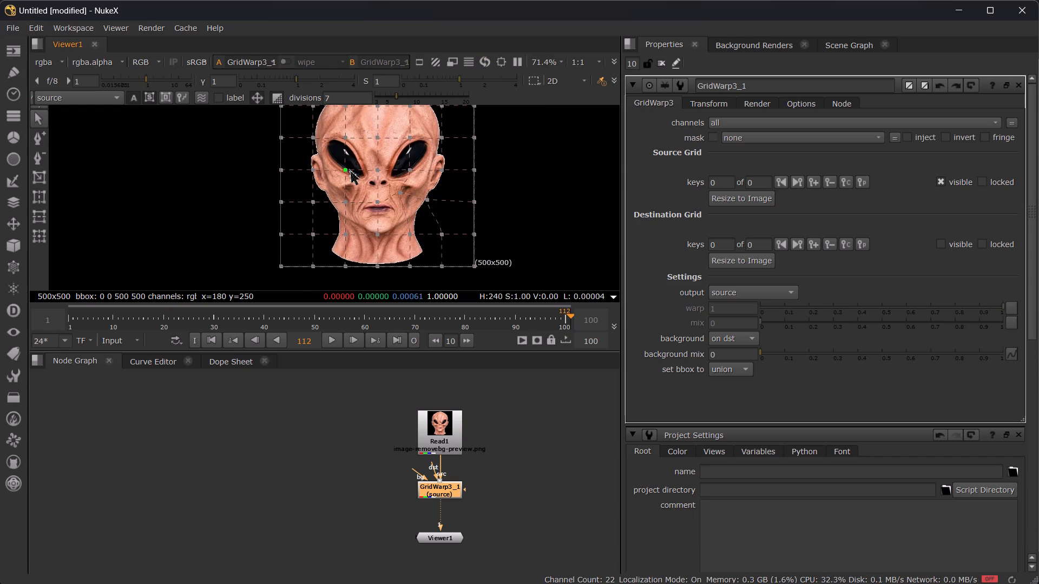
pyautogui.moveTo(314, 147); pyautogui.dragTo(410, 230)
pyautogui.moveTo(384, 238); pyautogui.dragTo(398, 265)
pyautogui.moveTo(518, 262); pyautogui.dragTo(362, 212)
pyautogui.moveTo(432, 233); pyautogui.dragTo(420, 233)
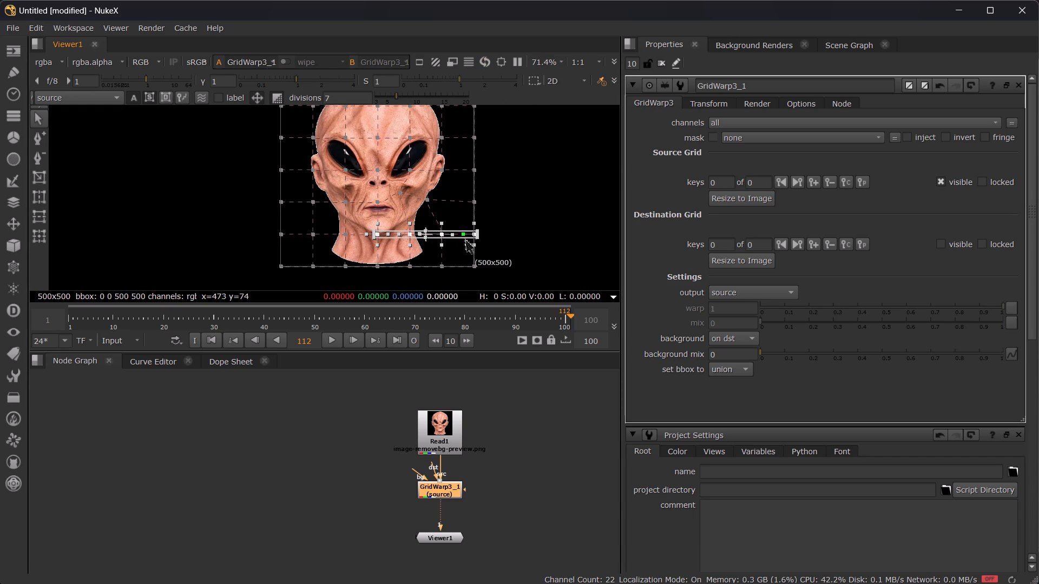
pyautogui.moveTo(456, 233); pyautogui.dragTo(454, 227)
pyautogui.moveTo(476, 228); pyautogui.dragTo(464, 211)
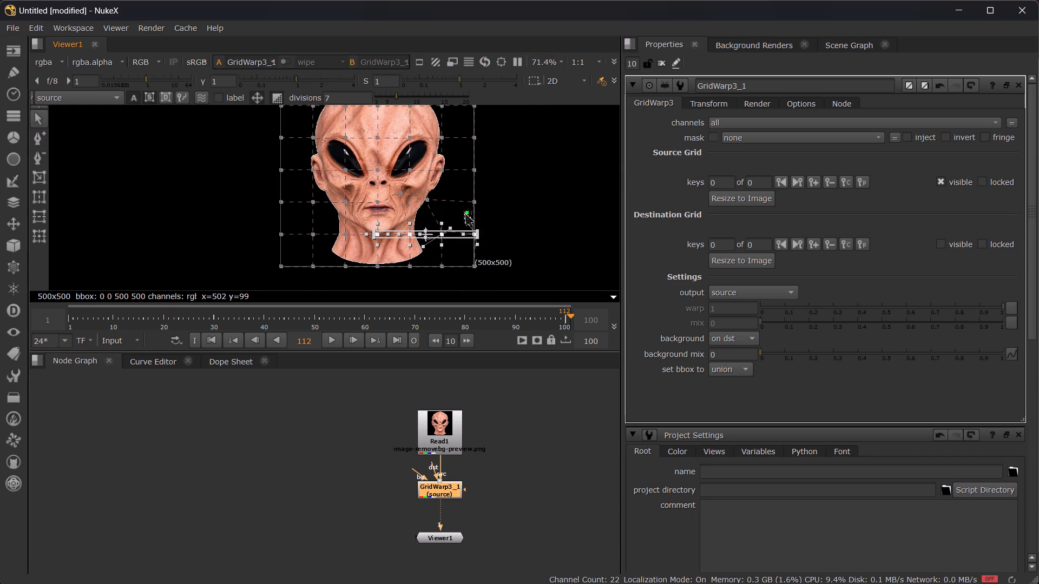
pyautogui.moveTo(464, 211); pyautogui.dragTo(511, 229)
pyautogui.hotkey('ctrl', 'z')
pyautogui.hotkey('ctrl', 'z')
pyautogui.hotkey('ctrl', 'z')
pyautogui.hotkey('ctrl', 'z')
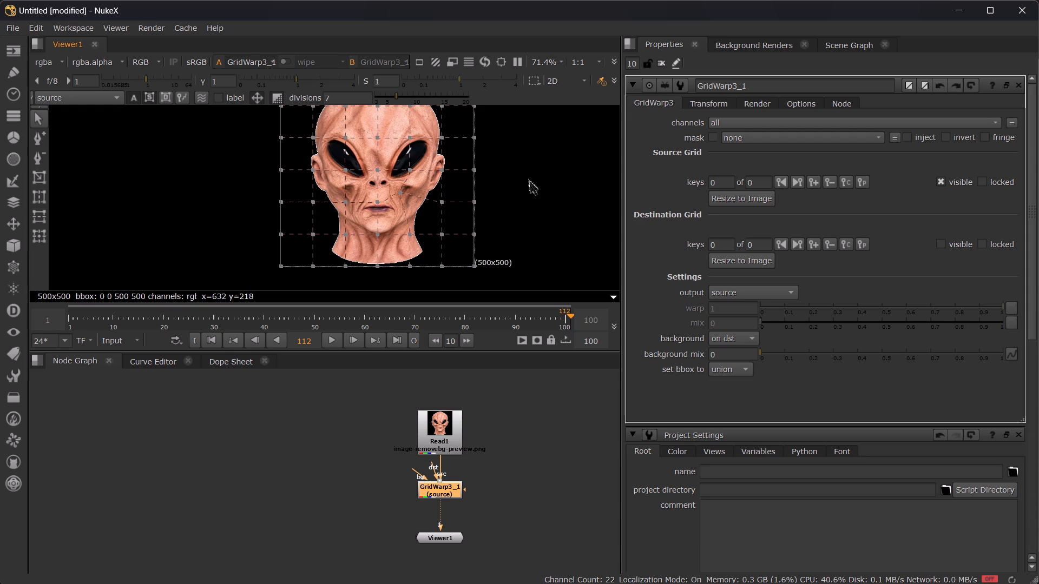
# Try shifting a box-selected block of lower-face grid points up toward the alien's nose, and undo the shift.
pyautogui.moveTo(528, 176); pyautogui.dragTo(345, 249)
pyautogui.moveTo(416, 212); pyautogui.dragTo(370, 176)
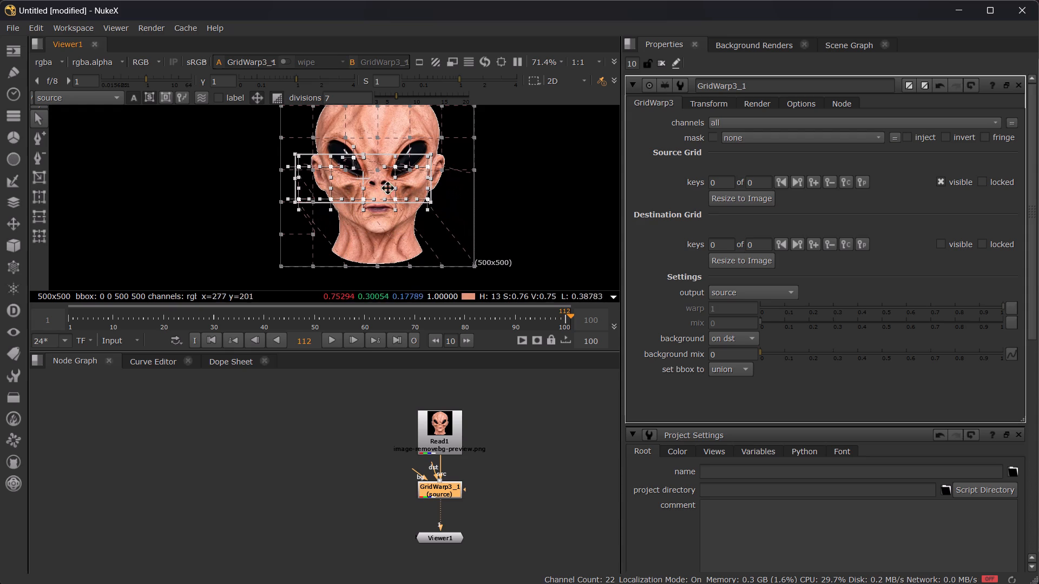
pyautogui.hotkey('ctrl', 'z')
# Examine the GridWarp3_1 connections and play the lesson from 2:01 to study how the grid points around the chin are moved.
pyautogui.scroll(5, 472, 432)
pyautogui.keyDown('shift'); pyautogui.moveTo(464, 448); pyautogui.dragTo(464, 382, button='middle'); pyautogui.keyUp('shift')
pyautogui.keyDown('shift'); pyautogui.scroll(1, 464, 408); pyautogui.keyUp('shift')
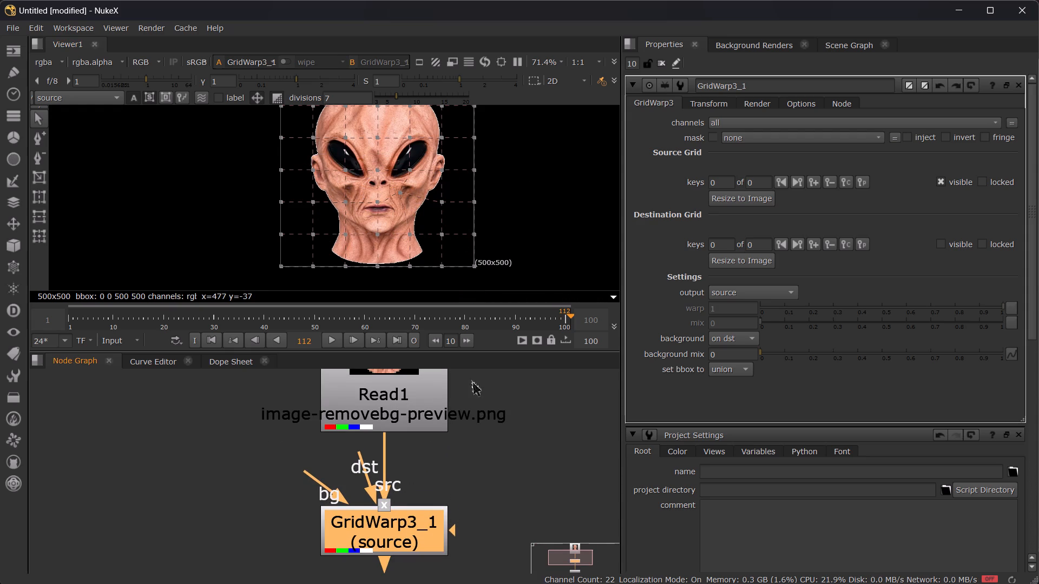
pyautogui.click(452, 450)
pyautogui.scroll(-1, 382, 436)
pyautogui.hotkey('alt', 'Tab')
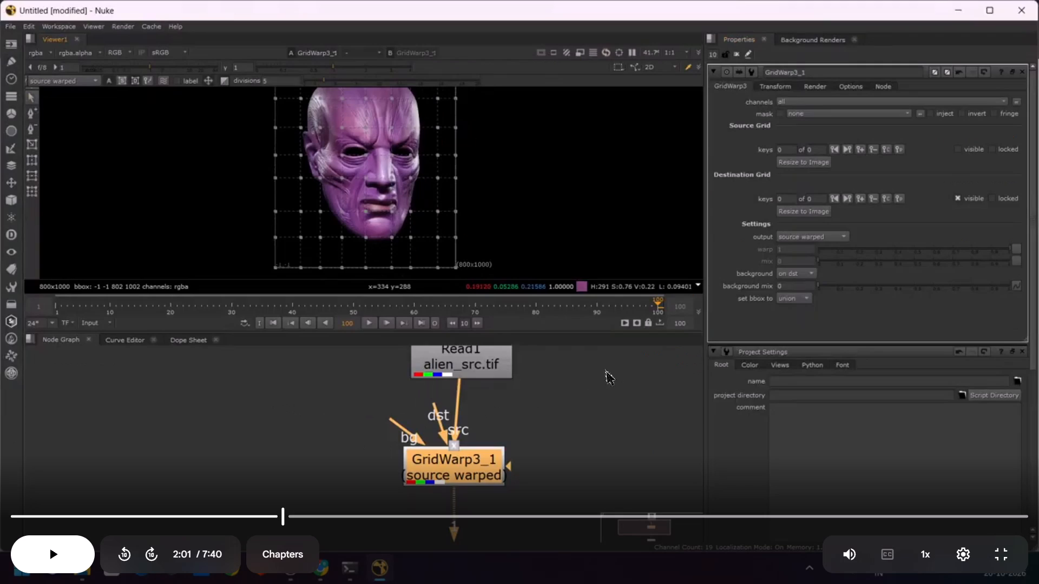
pyautogui.press('space')
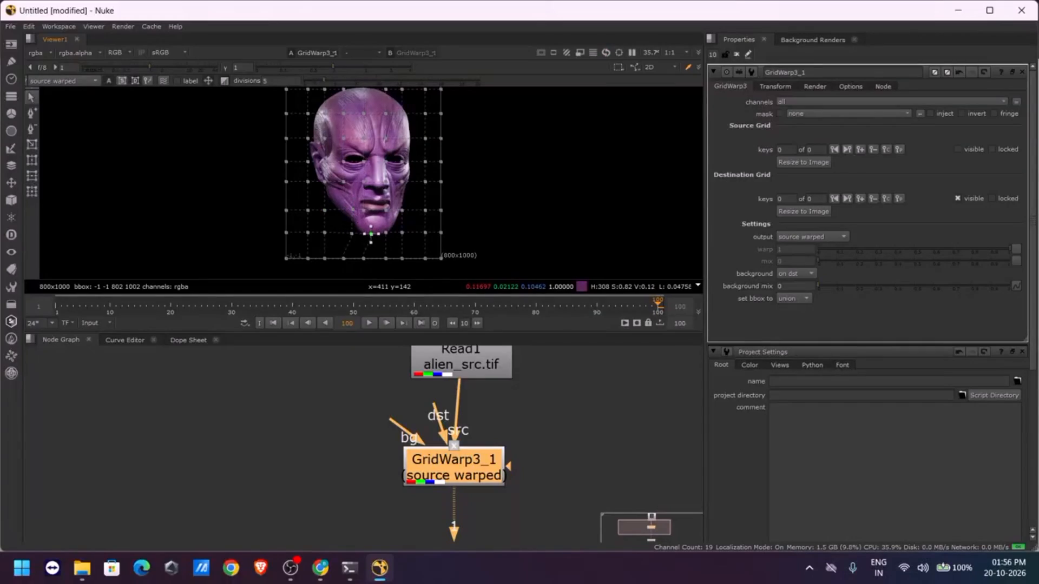
pyautogui.press('space')
pyautogui.hotkey('alt', 'Tab')
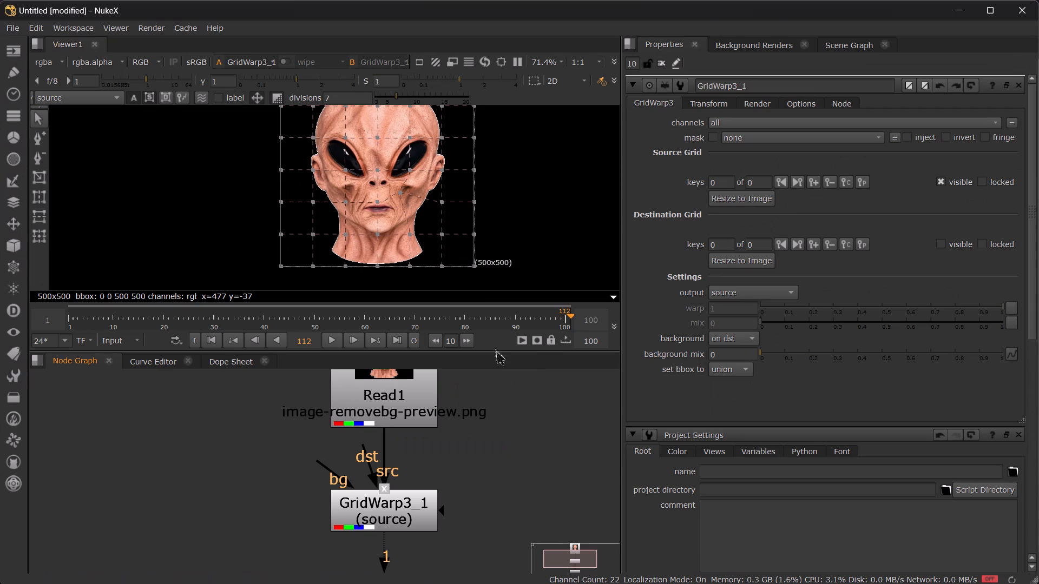
# Move the source grid point above the alien's left-hand eye to its inner corner, and shift the upper left-edge point inward and down.
pyautogui.scroll(1, 431, 232)
pyautogui.scroll(-5, 431, 232)
pyautogui.keyDown('shift'); pyautogui.moveTo(452, 237); pyautogui.dragTo(479, 278, button='middle'); pyautogui.keyUp('shift')
pyautogui.scroll(4, 454, 205)
pyautogui.moveTo(345, 209); pyautogui.dragTo(461, 295)
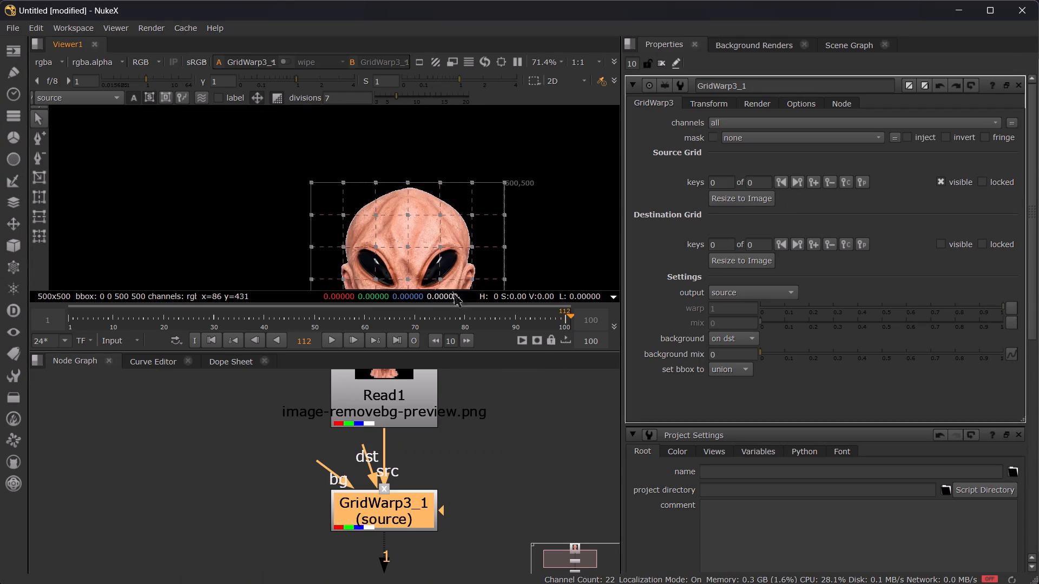
pyautogui.keyDown('shift'); pyautogui.moveTo(470, 262); pyautogui.dragTo(452, 198, button='middle'); pyautogui.keyUp('shift')
pyautogui.moveTo(355, 183); pyautogui.dragTo(375, 206)
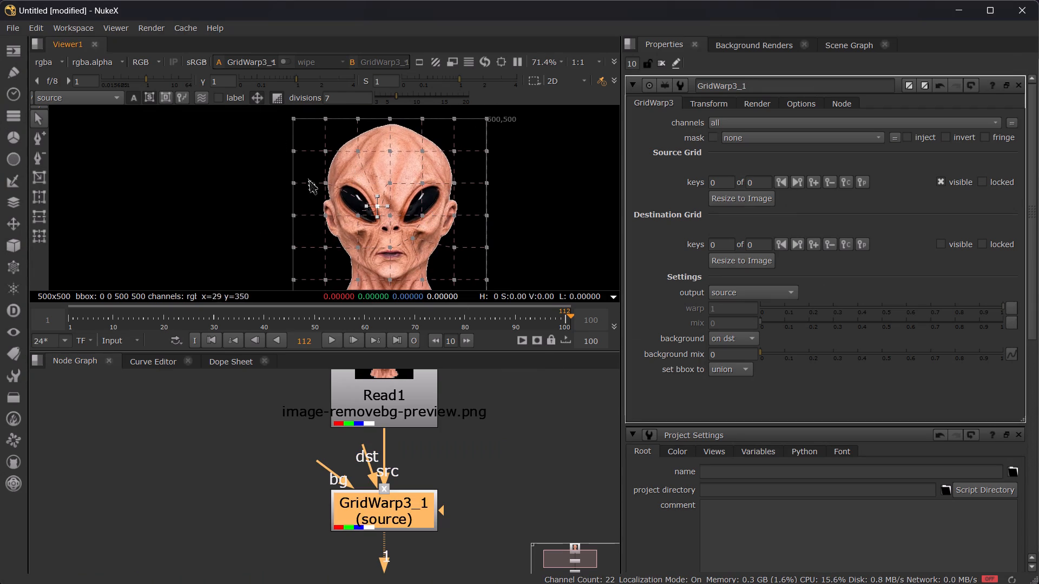
pyautogui.moveTo(259, 147); pyautogui.dragTo(324, 182)
pyautogui.moveTo(292, 150); pyautogui.dragTo(299, 150)
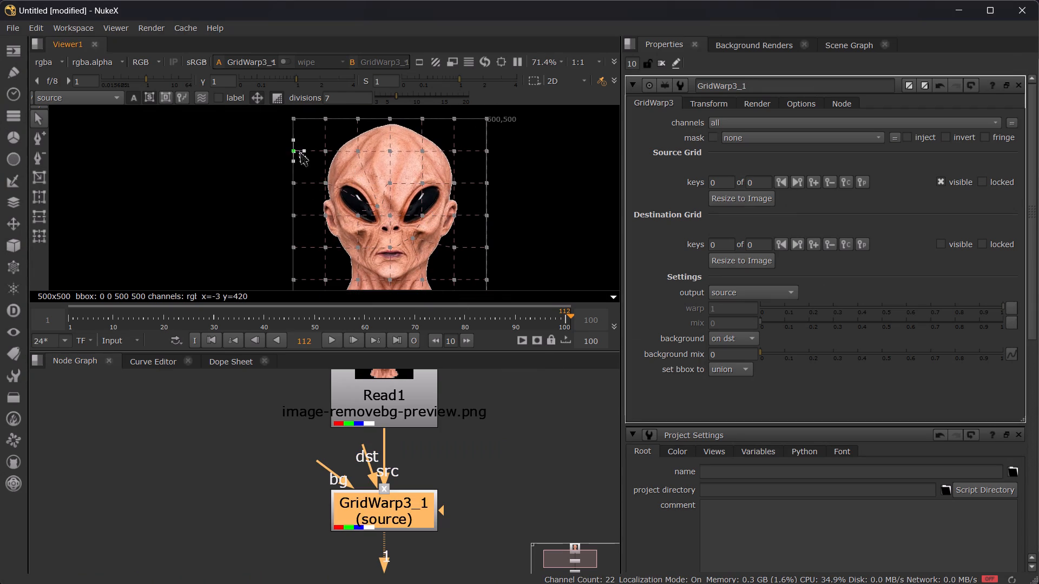
pyautogui.moveTo(299, 150); pyautogui.dragTo(307, 165)
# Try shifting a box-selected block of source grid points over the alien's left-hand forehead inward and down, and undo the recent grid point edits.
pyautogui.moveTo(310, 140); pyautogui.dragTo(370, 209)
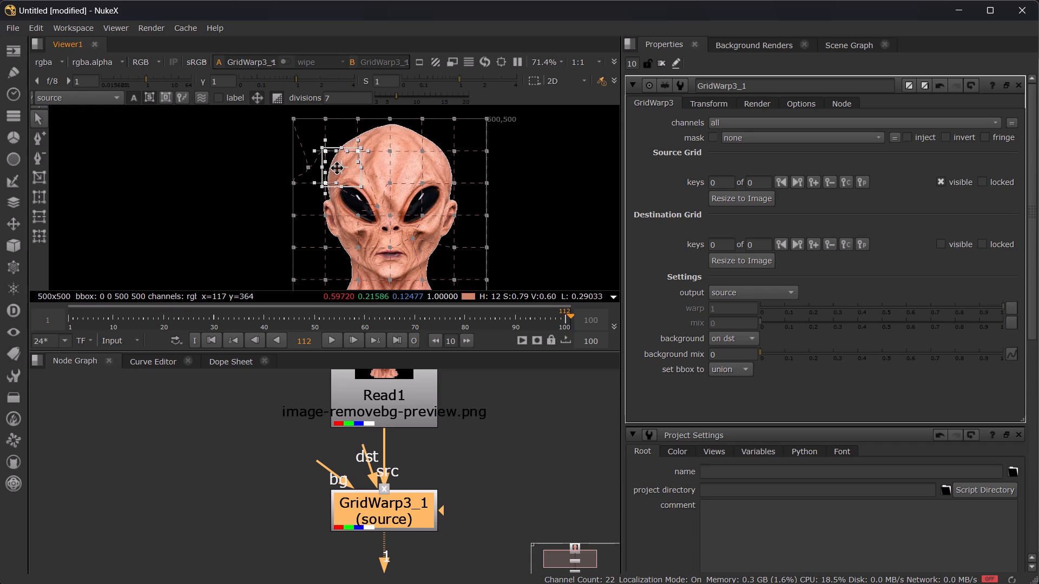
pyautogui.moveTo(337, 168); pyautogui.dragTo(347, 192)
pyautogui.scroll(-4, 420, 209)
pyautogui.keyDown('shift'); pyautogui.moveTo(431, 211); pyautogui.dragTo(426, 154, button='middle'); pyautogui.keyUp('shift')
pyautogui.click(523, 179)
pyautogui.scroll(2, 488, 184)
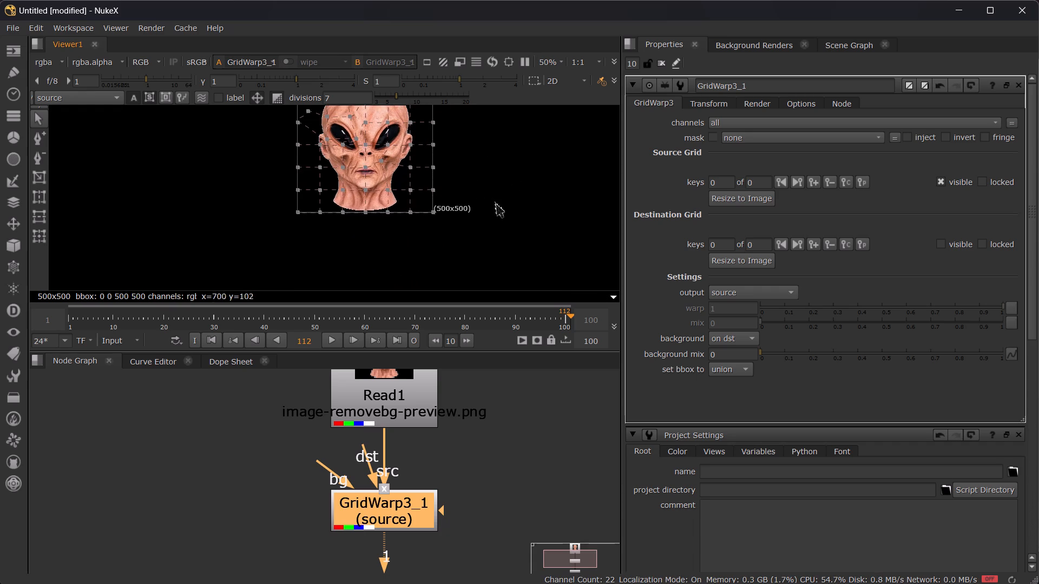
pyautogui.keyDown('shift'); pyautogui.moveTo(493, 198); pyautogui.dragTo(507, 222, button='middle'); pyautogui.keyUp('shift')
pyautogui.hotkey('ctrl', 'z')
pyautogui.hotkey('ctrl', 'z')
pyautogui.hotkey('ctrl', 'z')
pyautogui.scroll(-2, 407, 186)
pyautogui.scroll(-2, 441, 421)
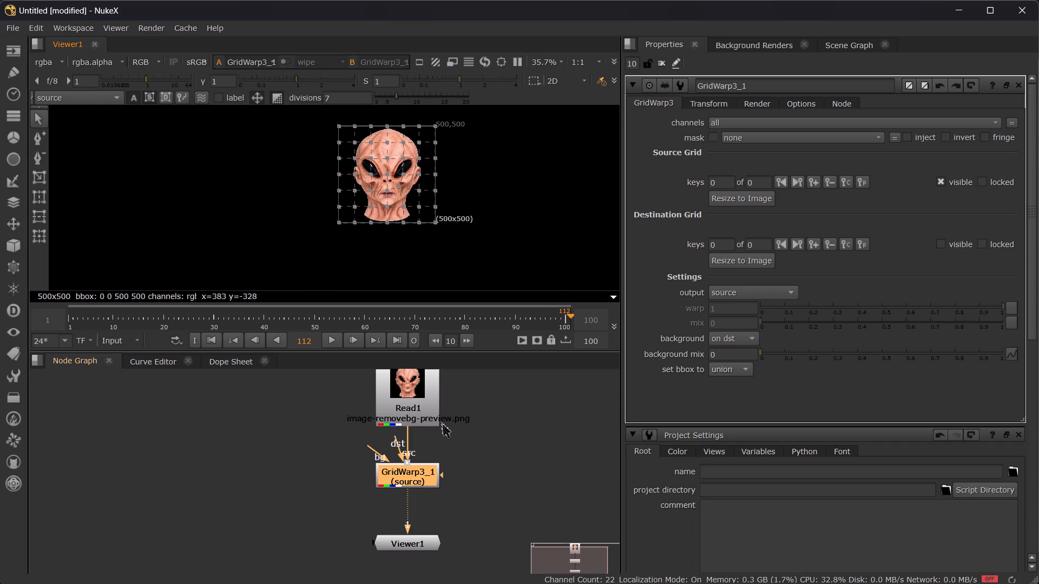
pyautogui.scroll(-1, 441, 421)
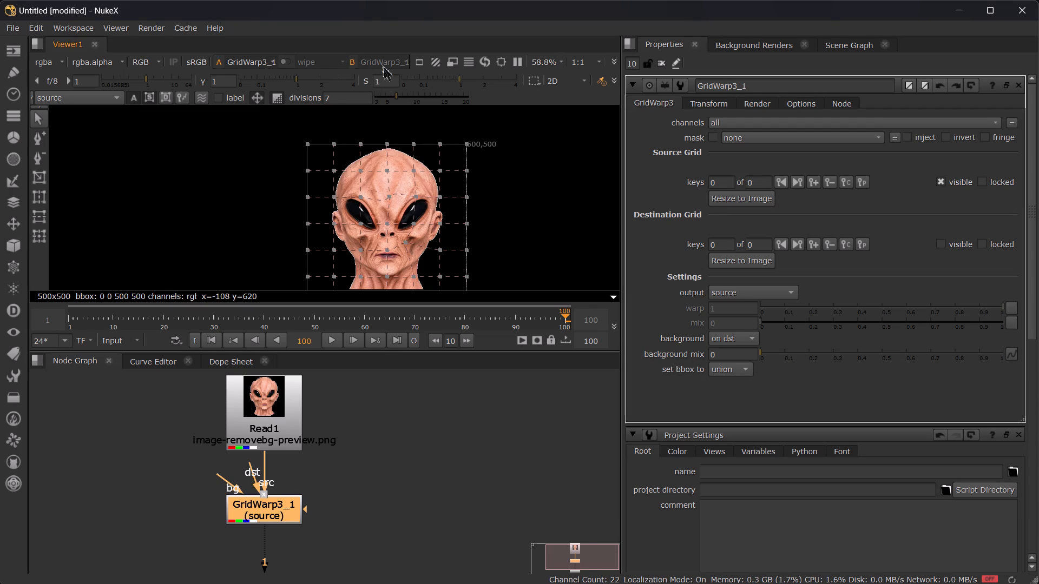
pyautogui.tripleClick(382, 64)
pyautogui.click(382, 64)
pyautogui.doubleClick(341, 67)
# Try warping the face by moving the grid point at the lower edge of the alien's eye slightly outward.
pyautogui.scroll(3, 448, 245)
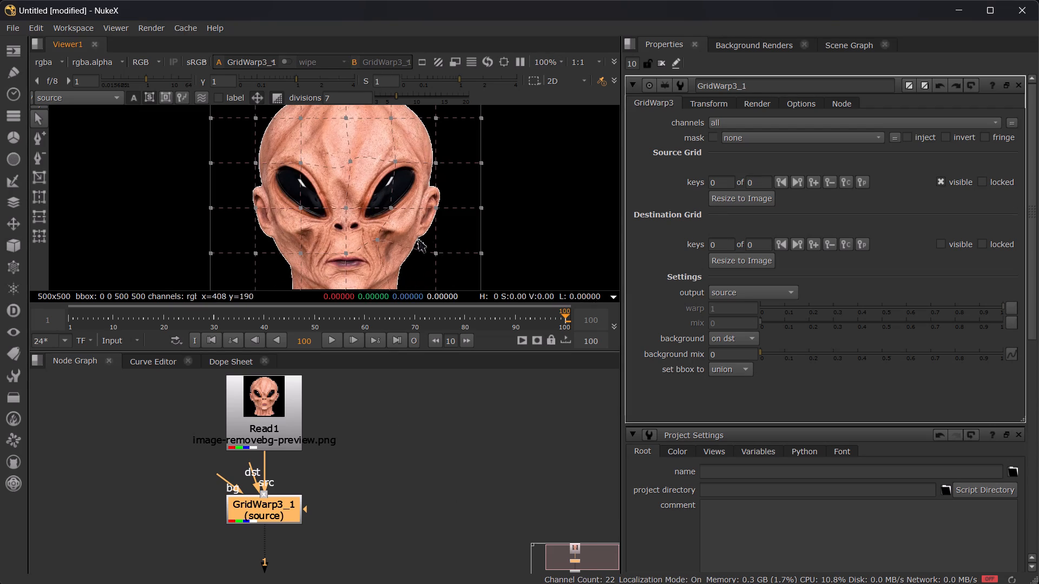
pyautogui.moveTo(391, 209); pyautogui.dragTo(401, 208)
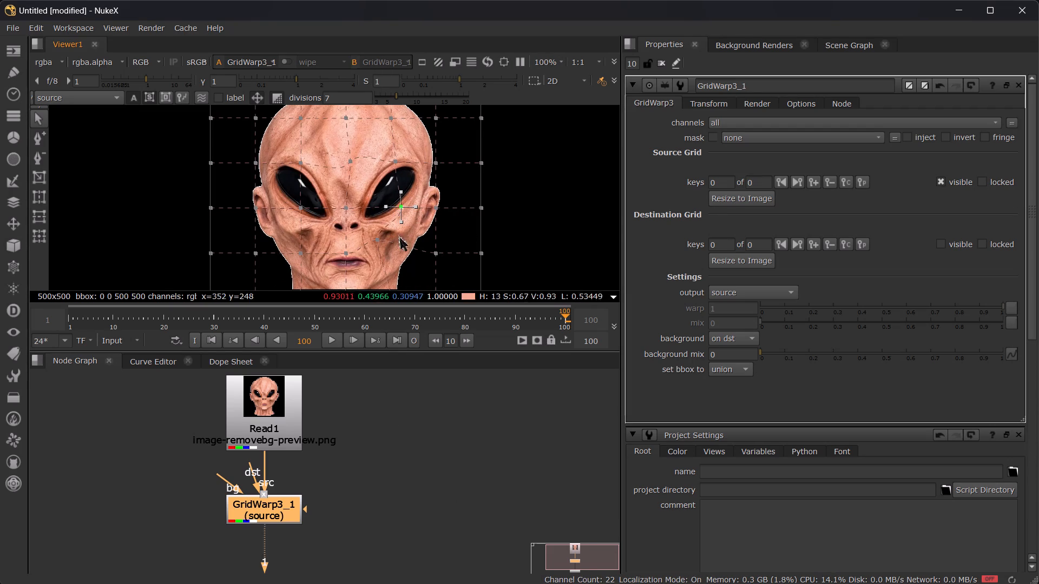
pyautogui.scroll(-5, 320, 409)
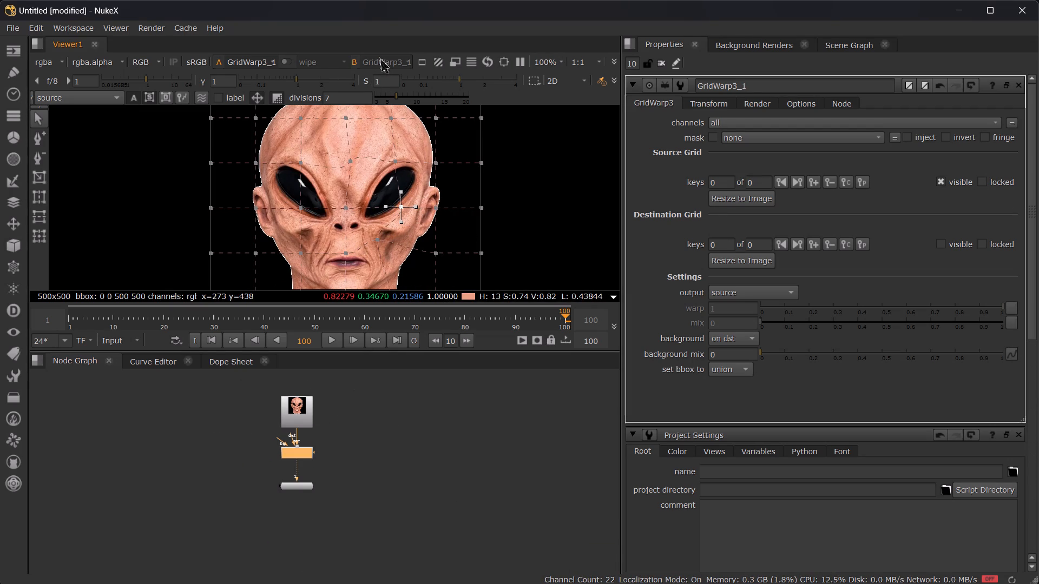
# Turn on the viewer's wipe comparison between the A and B GridWarp3_1 inputs.
pyautogui.click(290, 59)
pyautogui.click(369, 60)
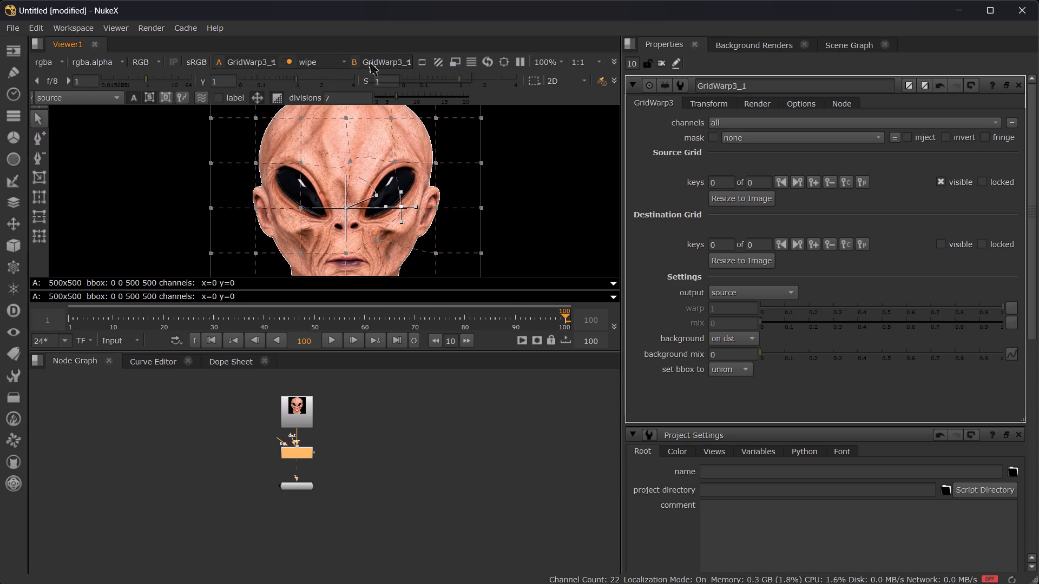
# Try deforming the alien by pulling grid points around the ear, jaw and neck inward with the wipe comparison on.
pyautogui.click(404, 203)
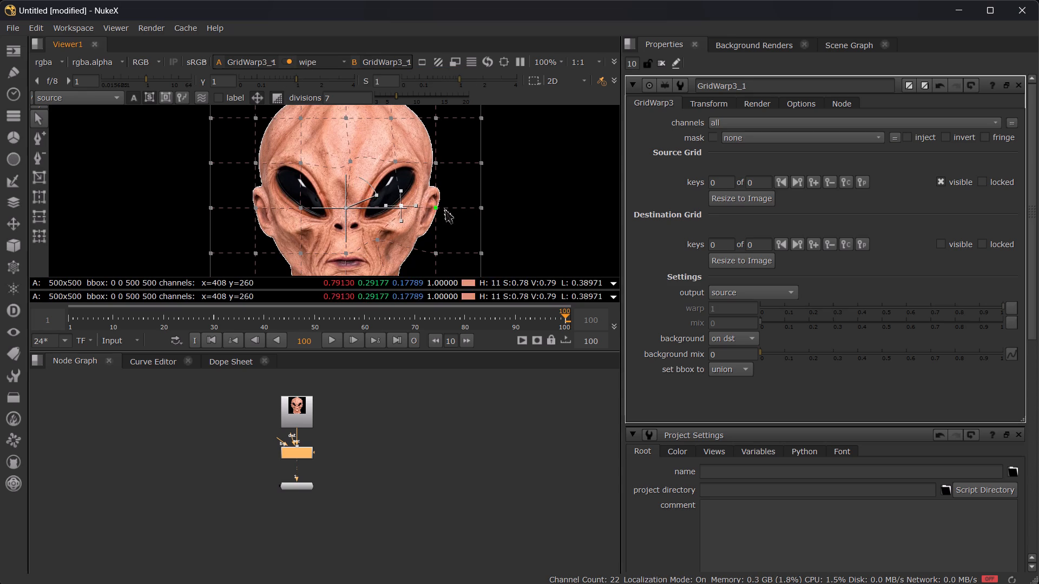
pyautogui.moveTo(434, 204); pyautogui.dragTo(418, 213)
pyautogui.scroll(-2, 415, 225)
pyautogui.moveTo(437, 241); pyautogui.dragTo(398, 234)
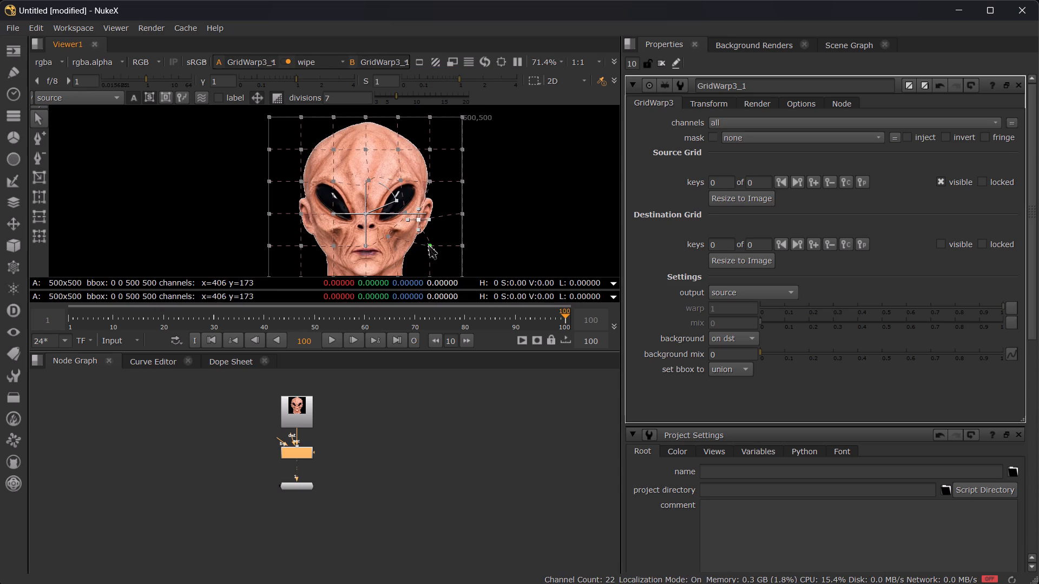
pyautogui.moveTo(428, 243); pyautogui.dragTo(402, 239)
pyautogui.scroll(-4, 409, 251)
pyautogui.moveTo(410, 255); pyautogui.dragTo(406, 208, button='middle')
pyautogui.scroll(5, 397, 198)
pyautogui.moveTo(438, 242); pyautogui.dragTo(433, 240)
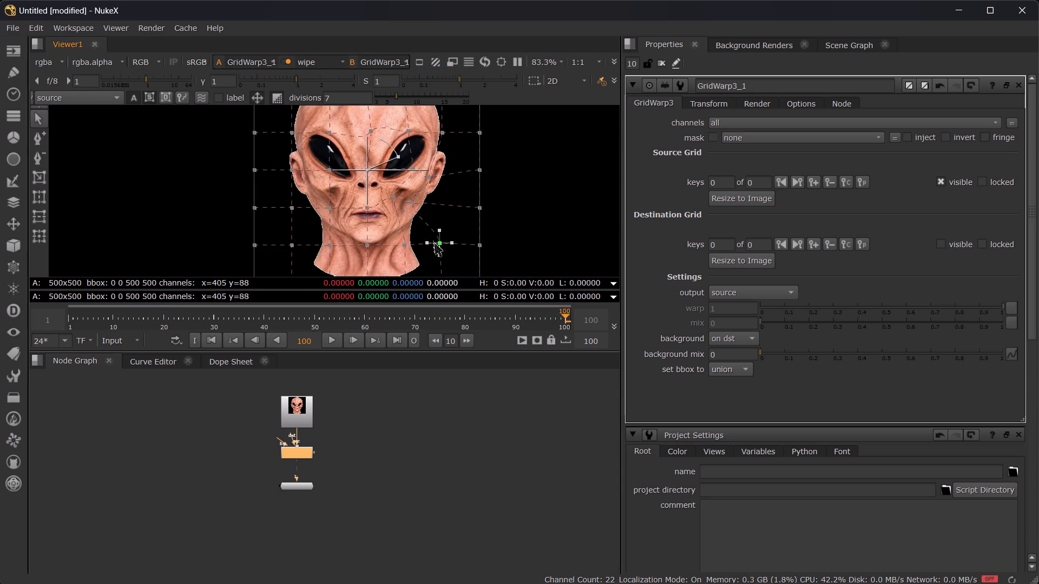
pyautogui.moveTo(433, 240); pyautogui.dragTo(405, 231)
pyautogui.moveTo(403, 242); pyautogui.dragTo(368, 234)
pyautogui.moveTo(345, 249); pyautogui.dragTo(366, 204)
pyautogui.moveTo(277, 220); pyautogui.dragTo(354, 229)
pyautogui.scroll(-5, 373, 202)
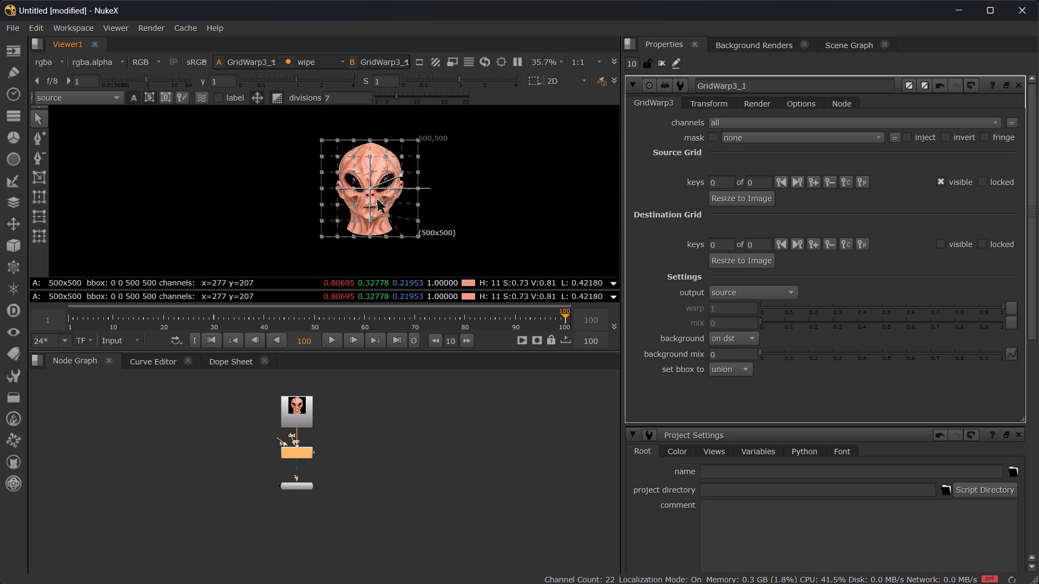
# Undo the grid-point moves and the earlier GridWarp3_1 changes, back to the source warped output with the destination grid visible.
pyautogui.hotkey('ctrl', 'z')
pyautogui.hotkey('ctrl', 'z')
pyautogui.hotkey('ctrl', 'z')
pyautogui.hotkey('ctrl', 'z')
pyautogui.hotkey('ctrl', 'z')
pyautogui.hotkey('ctrl', 'z')
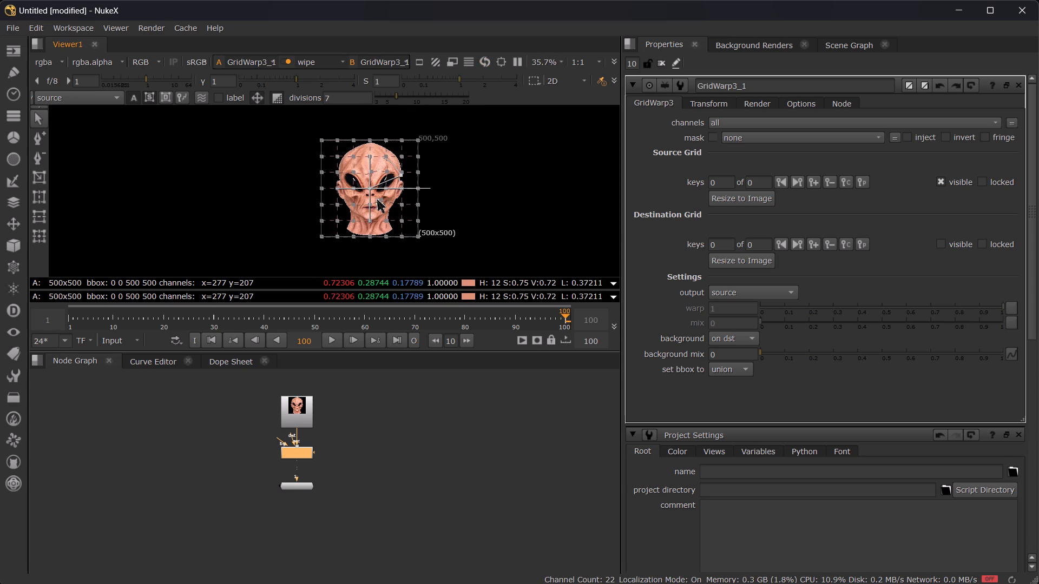
pyautogui.hotkey('ctrl', 'z')
pyautogui.hotkey('ctrl', 'z')
pyautogui.hotkey('ctrl', 'z')
pyautogui.hotkey('ctrl', 'z')
pyautogui.hotkey('ctrl', 'z')
pyautogui.hotkey('ctrl', 'z')
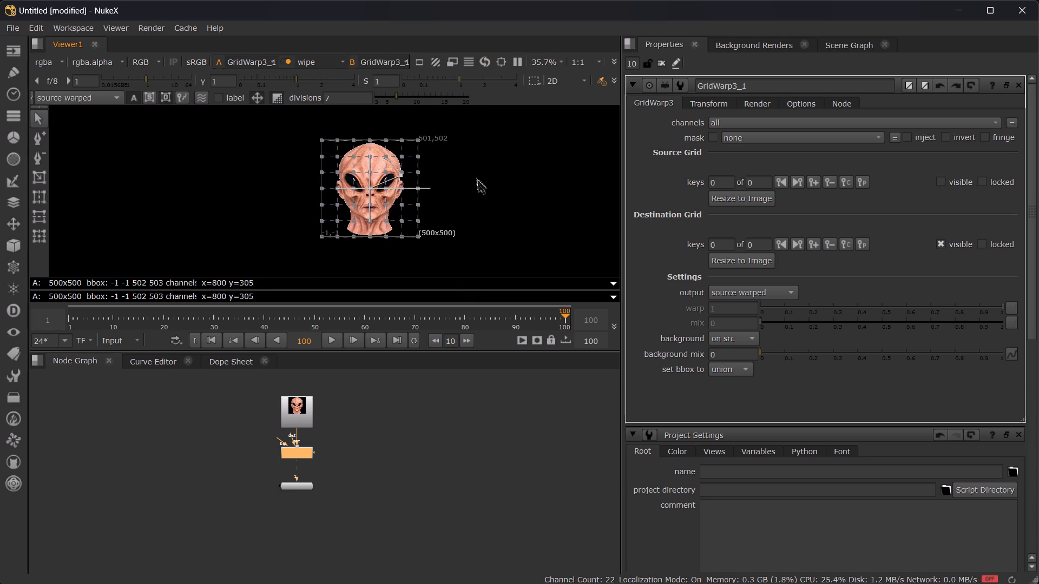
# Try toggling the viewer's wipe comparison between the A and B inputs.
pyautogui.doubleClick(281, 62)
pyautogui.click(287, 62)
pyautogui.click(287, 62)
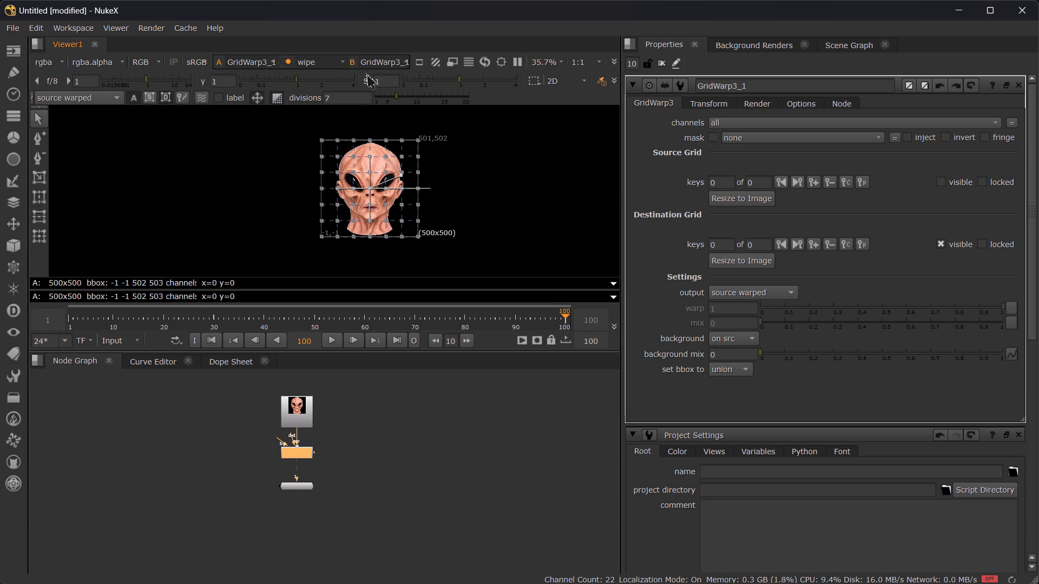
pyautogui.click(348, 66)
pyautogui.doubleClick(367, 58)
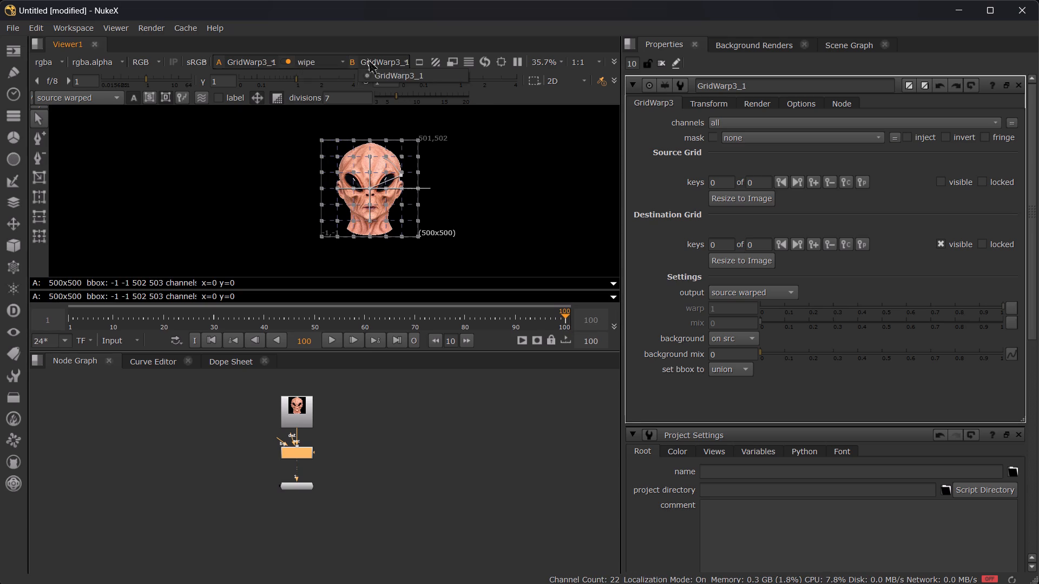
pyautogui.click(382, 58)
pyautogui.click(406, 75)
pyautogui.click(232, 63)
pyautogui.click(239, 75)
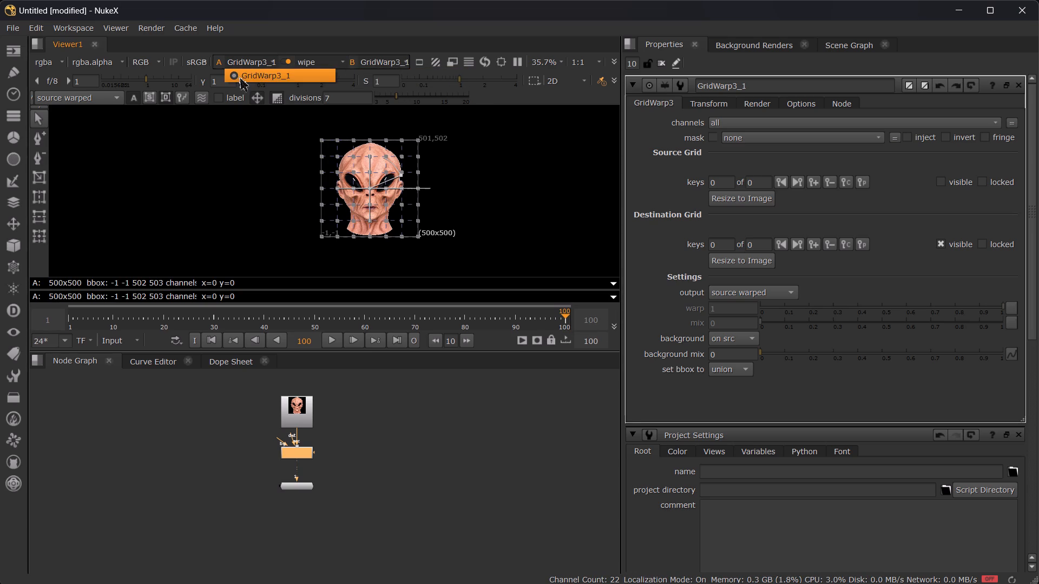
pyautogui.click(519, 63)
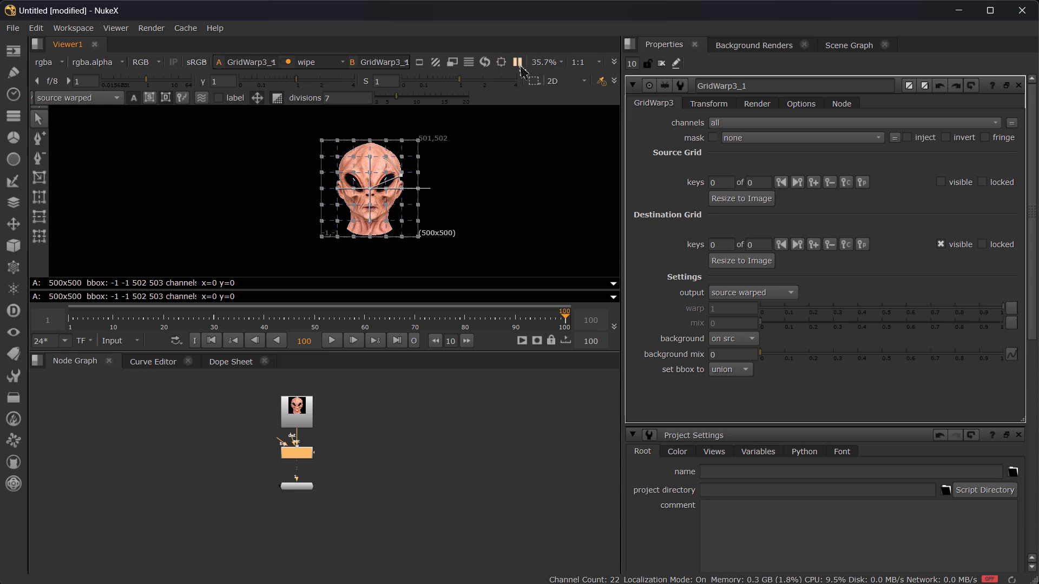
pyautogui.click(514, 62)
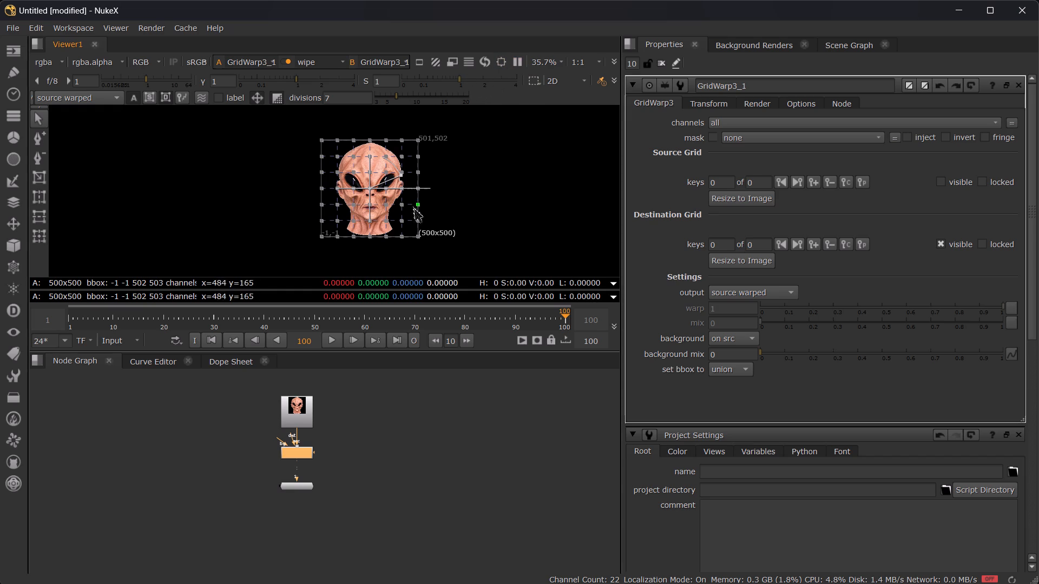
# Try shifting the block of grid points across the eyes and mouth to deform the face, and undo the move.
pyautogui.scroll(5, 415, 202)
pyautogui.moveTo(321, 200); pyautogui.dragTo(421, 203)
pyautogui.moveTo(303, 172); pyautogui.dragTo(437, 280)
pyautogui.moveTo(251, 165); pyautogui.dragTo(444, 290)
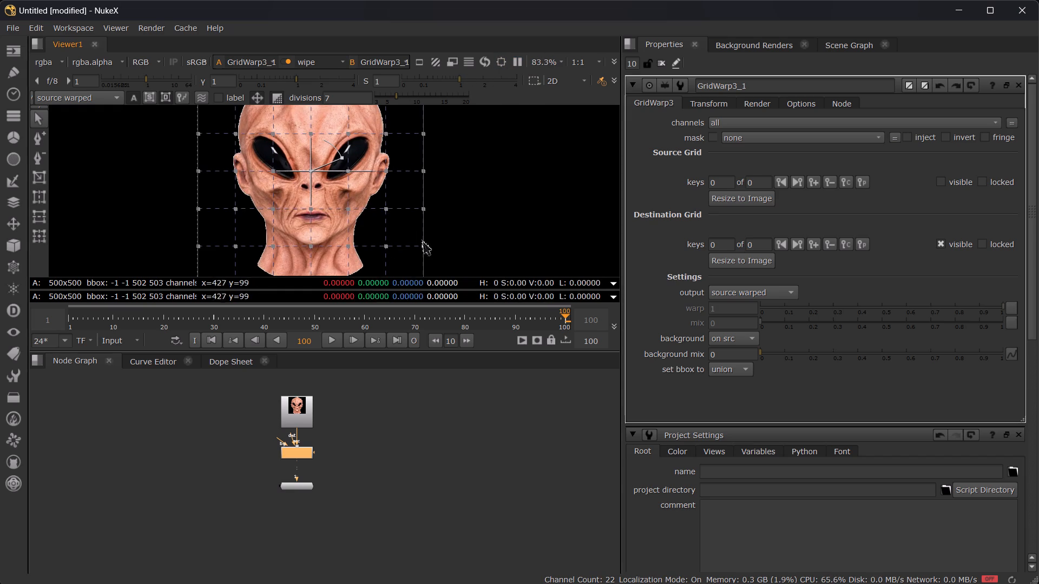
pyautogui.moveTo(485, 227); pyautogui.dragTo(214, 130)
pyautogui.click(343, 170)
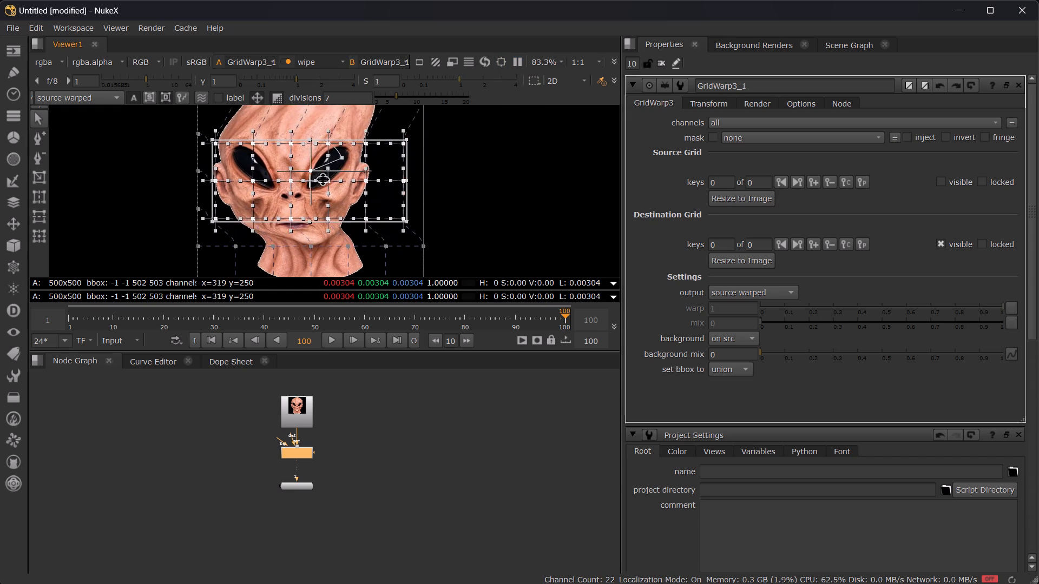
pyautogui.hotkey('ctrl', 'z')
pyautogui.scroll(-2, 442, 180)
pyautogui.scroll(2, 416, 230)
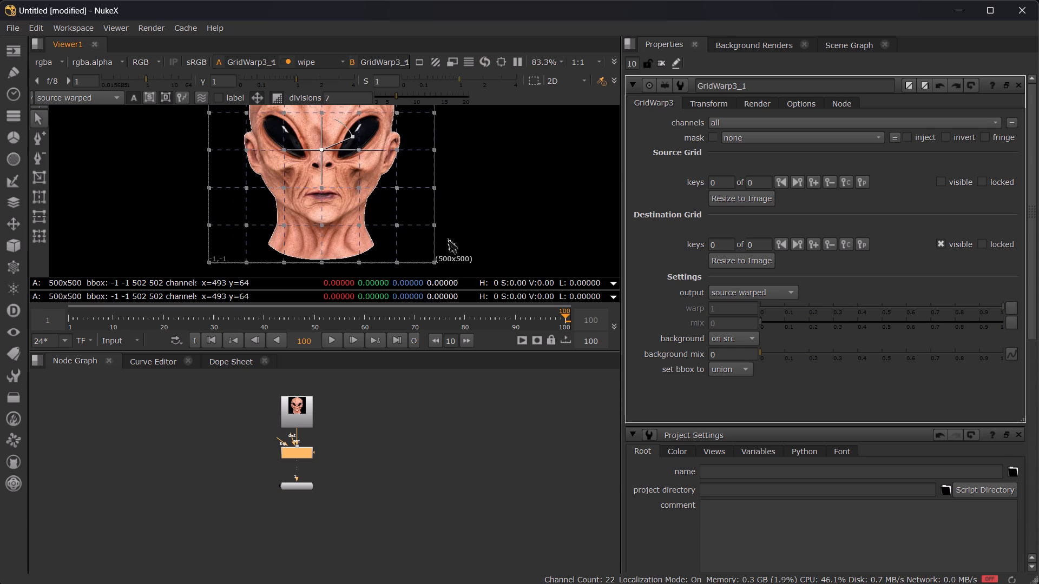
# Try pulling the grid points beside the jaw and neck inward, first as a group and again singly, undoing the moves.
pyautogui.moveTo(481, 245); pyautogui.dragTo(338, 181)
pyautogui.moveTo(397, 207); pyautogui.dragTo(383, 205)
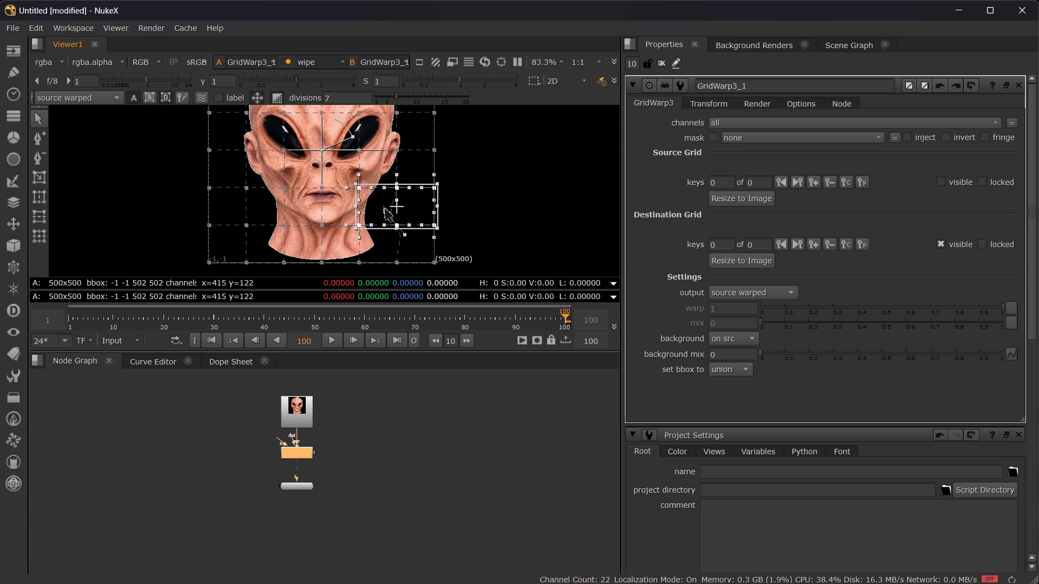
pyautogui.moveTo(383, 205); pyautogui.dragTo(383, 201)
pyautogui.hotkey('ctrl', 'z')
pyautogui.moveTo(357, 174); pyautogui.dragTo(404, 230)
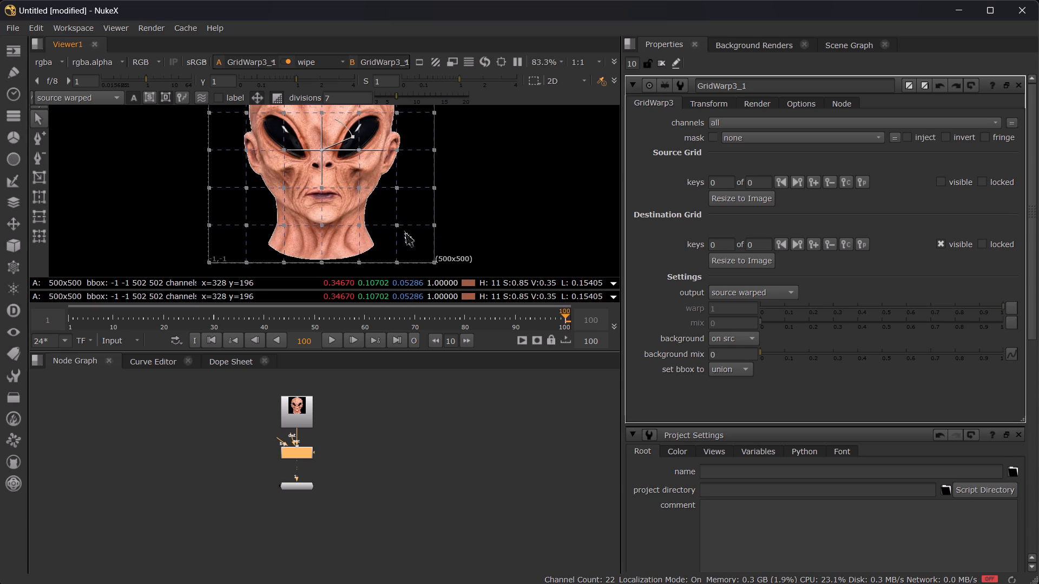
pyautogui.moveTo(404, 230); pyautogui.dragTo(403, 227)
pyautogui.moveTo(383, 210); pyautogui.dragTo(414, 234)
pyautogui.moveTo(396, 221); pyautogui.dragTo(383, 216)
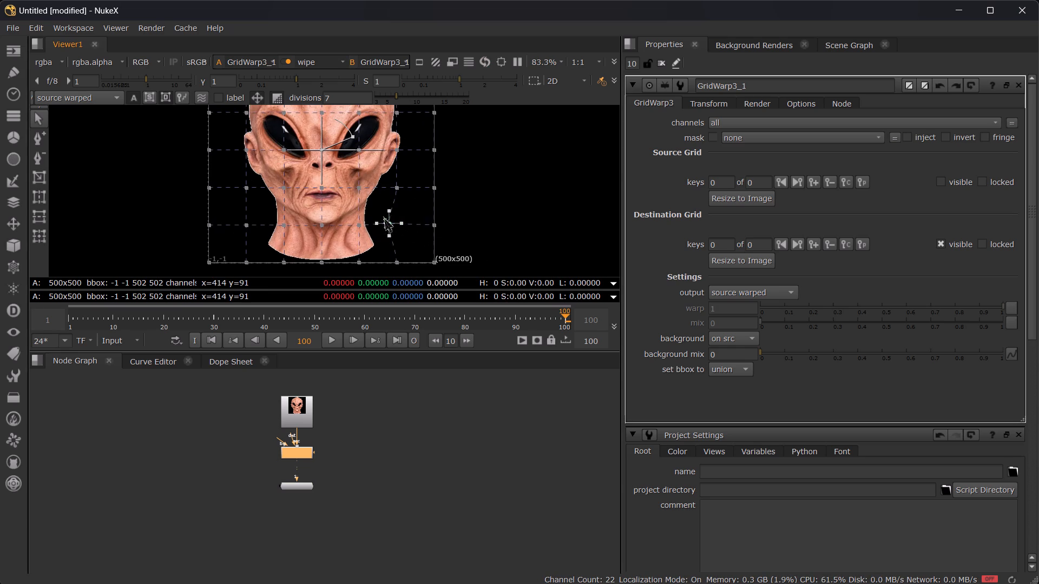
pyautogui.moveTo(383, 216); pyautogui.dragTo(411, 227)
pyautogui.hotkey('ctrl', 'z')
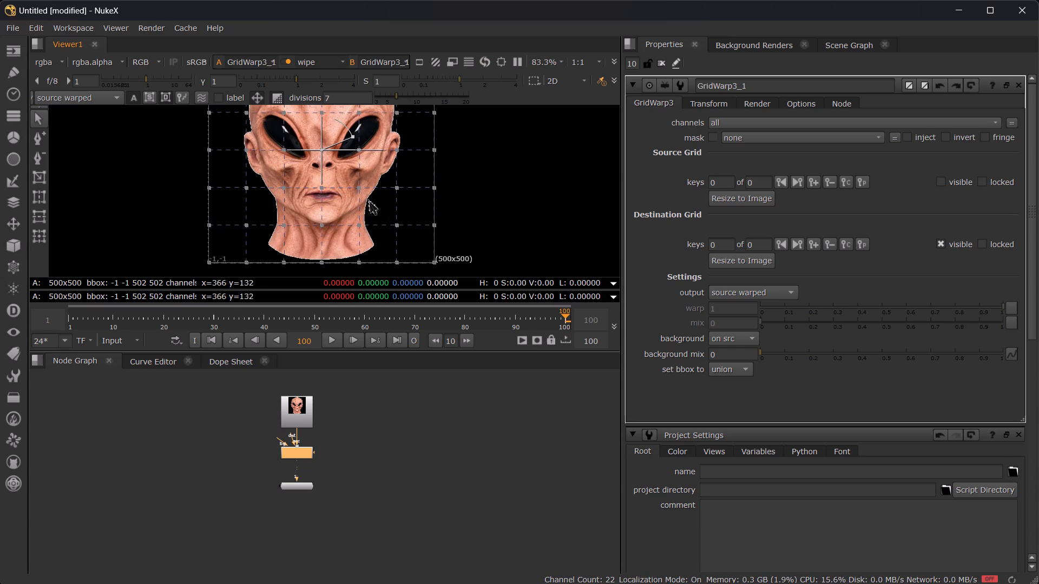
# Select the grid points around the mouth and chin and move them down to lengthen the lower face.
pyautogui.moveTo(260, 177); pyautogui.dragTo(409, 236)
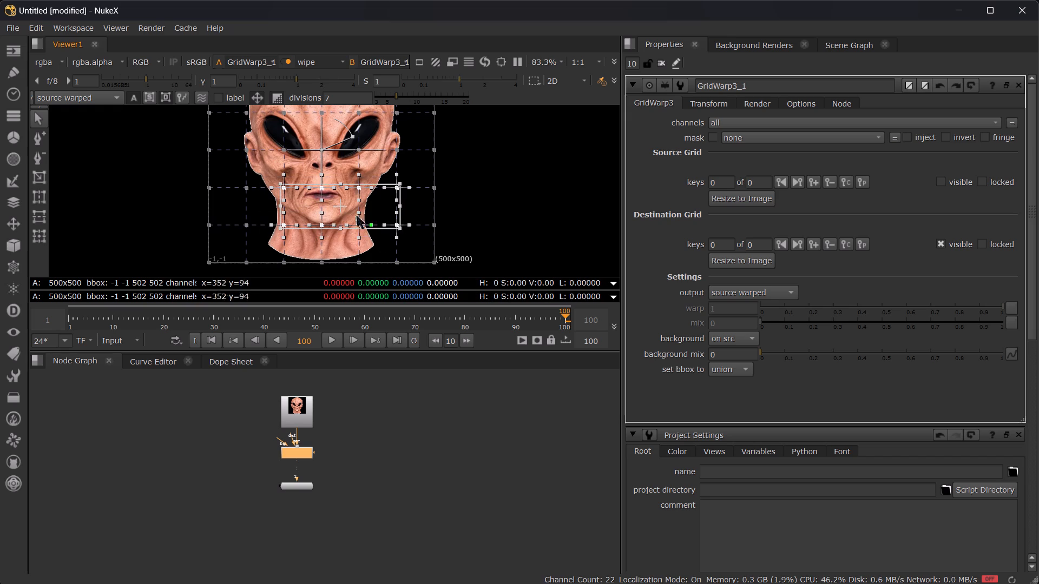
pyautogui.moveTo(343, 209); pyautogui.dragTo(343, 200)
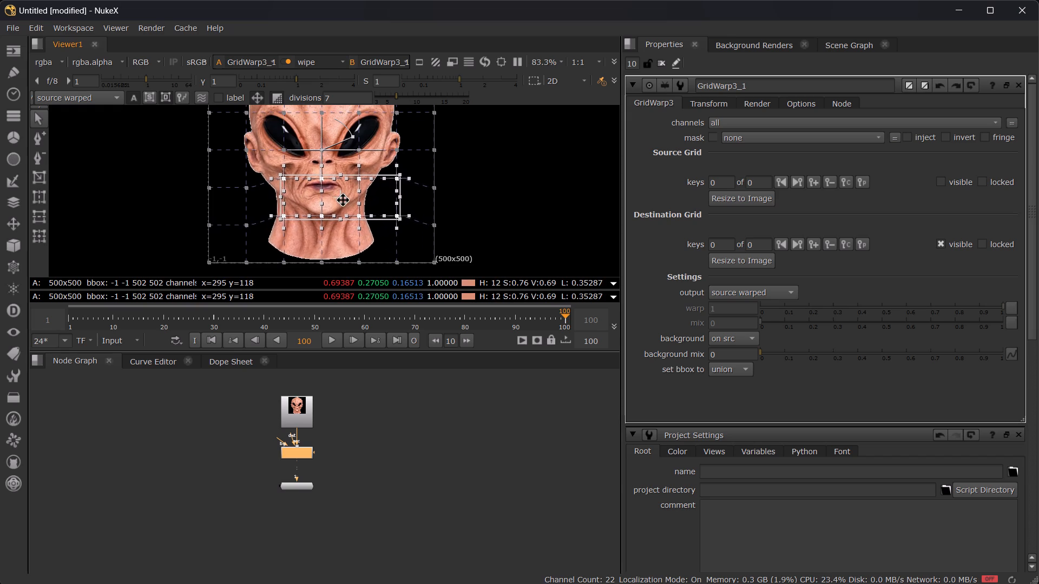
pyautogui.moveTo(343, 200); pyautogui.dragTo(344, 225)
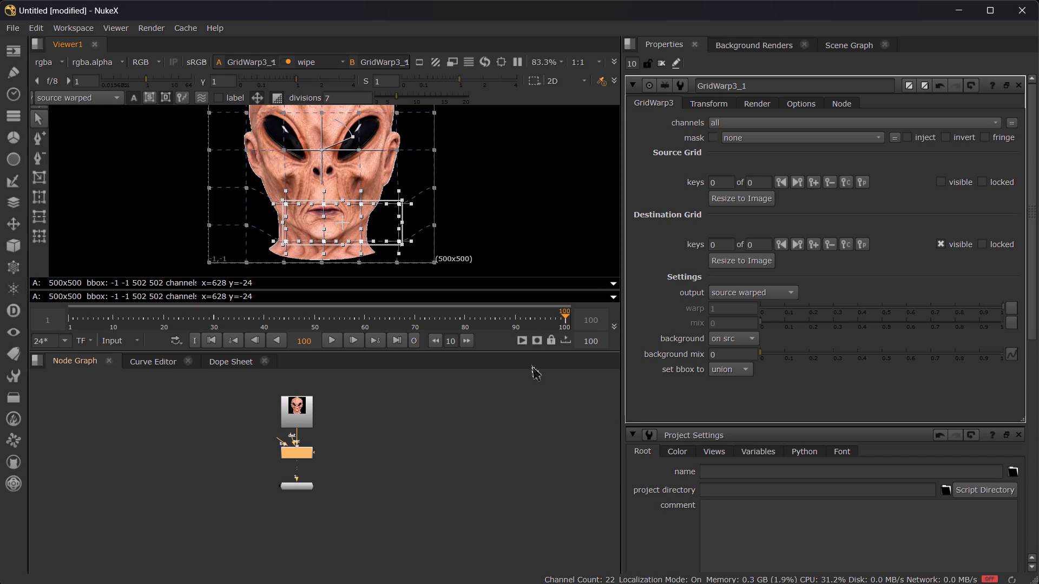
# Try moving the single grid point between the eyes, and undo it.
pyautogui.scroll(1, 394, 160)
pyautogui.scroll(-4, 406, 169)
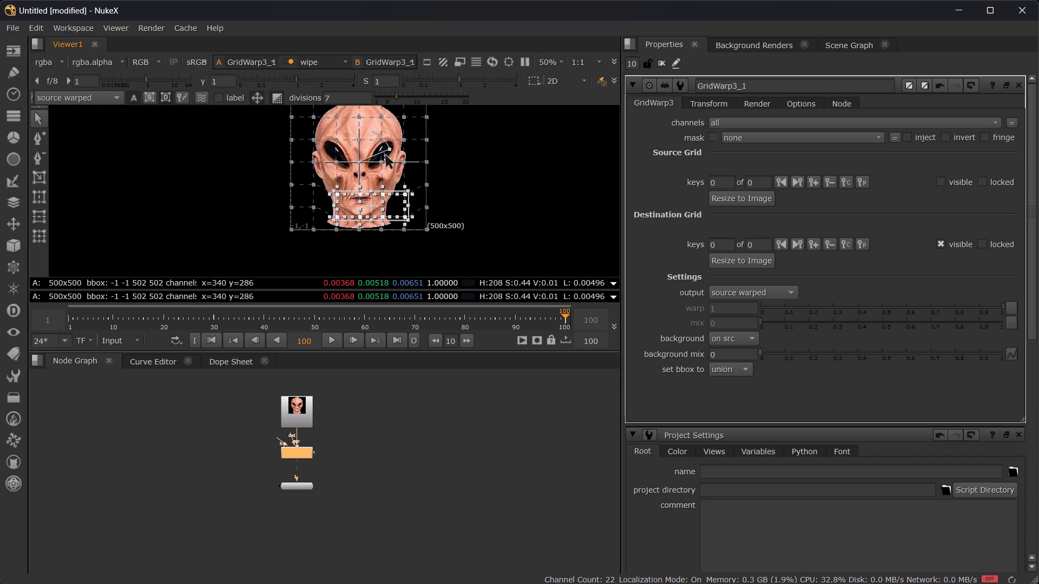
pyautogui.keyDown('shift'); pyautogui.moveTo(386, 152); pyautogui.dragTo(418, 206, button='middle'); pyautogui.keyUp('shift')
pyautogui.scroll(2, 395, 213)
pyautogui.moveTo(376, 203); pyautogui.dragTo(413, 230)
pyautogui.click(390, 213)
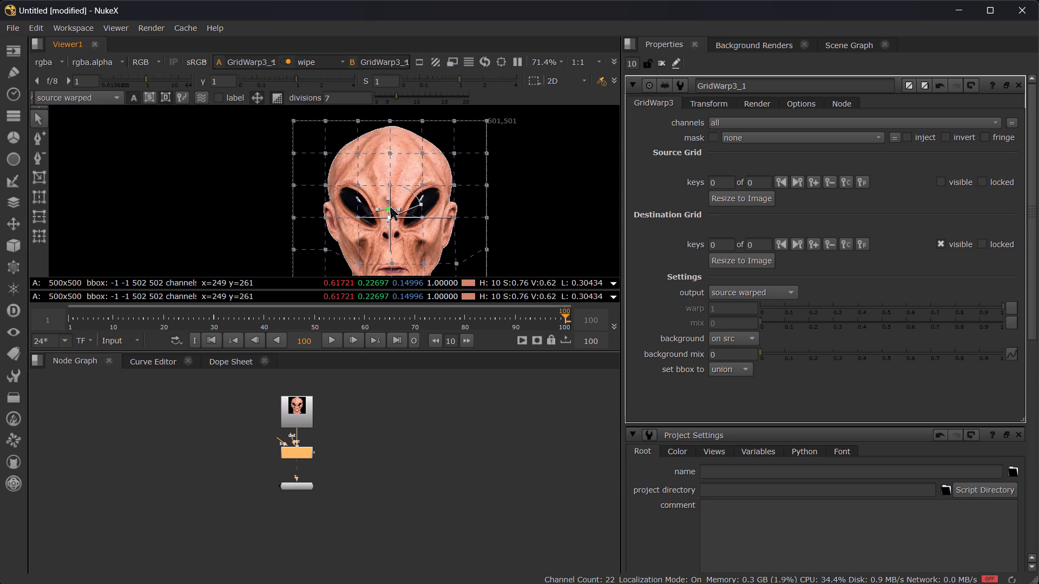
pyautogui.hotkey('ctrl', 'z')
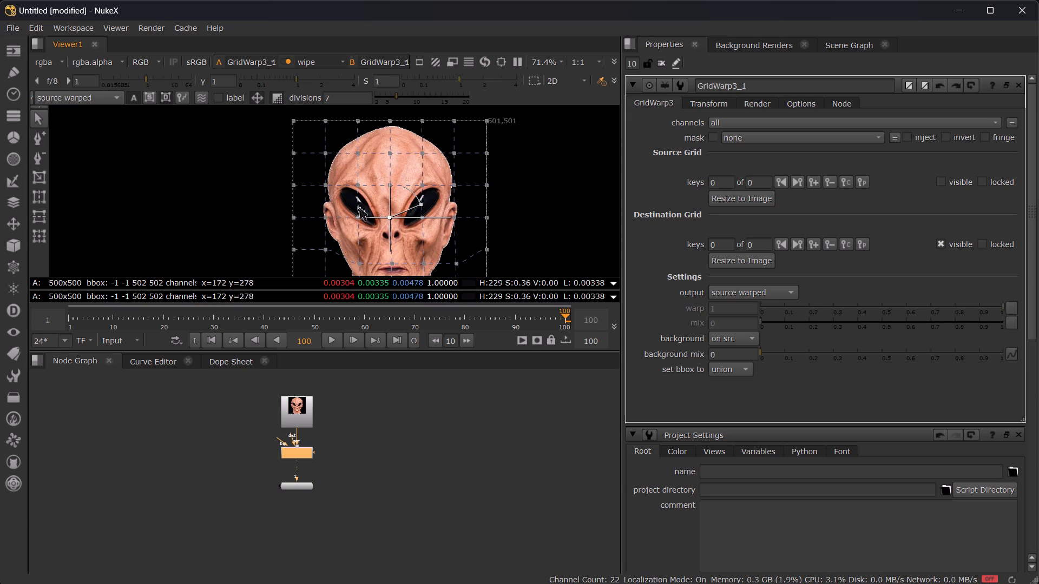
# Move the row of grid points under the eyes down to stretch the eyes vertically.
pyautogui.moveTo(348, 203); pyautogui.dragTo(437, 226)
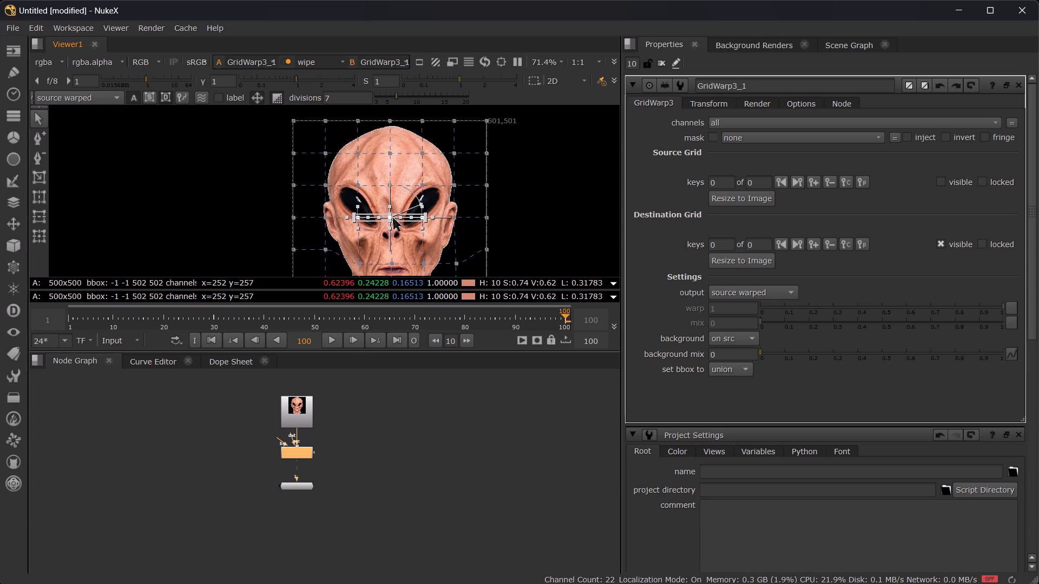
pyautogui.moveTo(391, 215); pyautogui.dragTo(392, 233)
# Select the outer grid points beside the head's right temple and ear and nudge them slightly upward.
pyautogui.moveTo(460, 153); pyautogui.dragTo(452, 240)
pyautogui.moveTo(442, 149); pyautogui.dragTo(470, 250)
pyautogui.moveTo(535, 236); pyautogui.dragTo(448, 144)
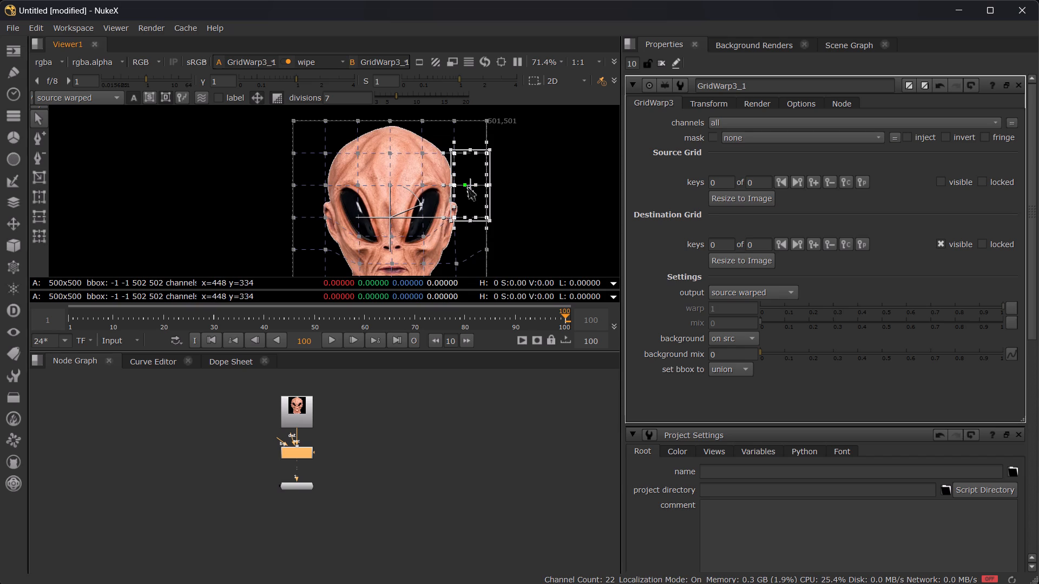
pyautogui.moveTo(472, 184); pyautogui.dragTo(462, 186)
pyautogui.click(473, 190)
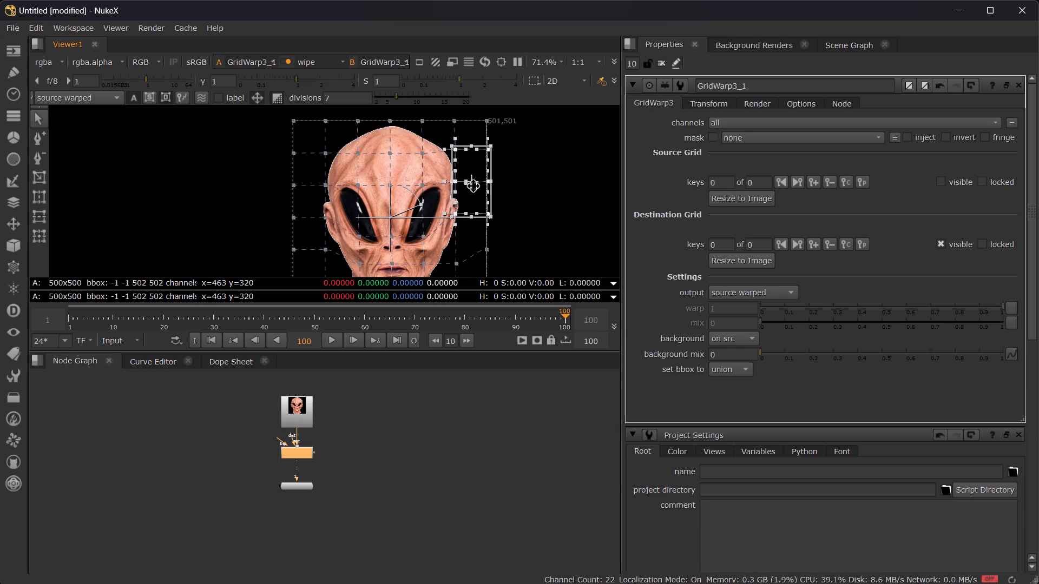
# Select the outer grid points beside the head's left temple and ear and move them inward and down.
pyautogui.moveTo(257, 148); pyautogui.dragTo(356, 237)
pyautogui.moveTo(317, 202); pyautogui.dragTo(331, 216)
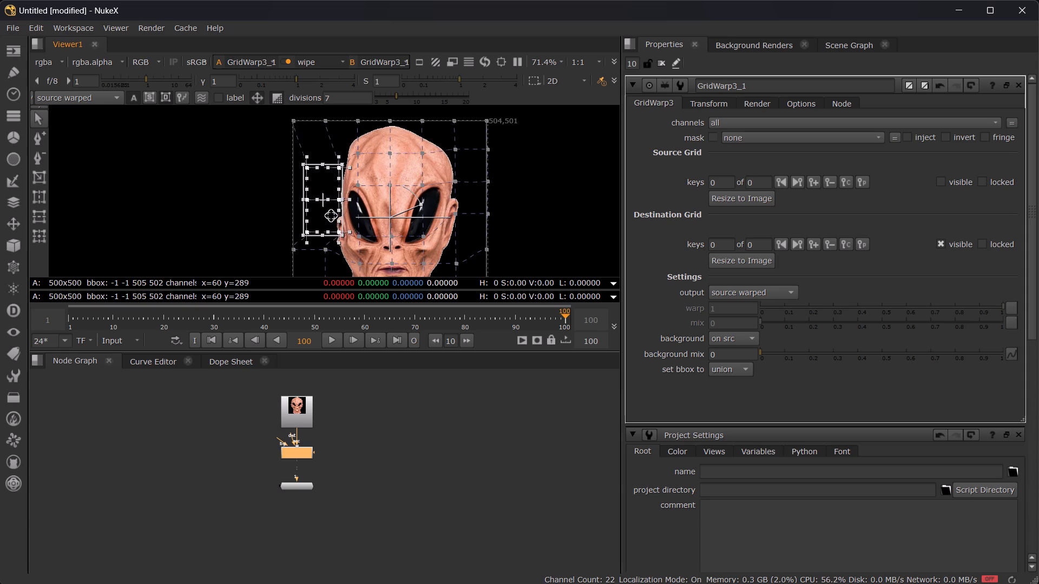
pyautogui.moveTo(331, 216); pyautogui.dragTo(323, 210)
# Try the crown's grid points at lower and higher positions, settling them close to their starting position.
pyautogui.scroll(-2, 440, 171)
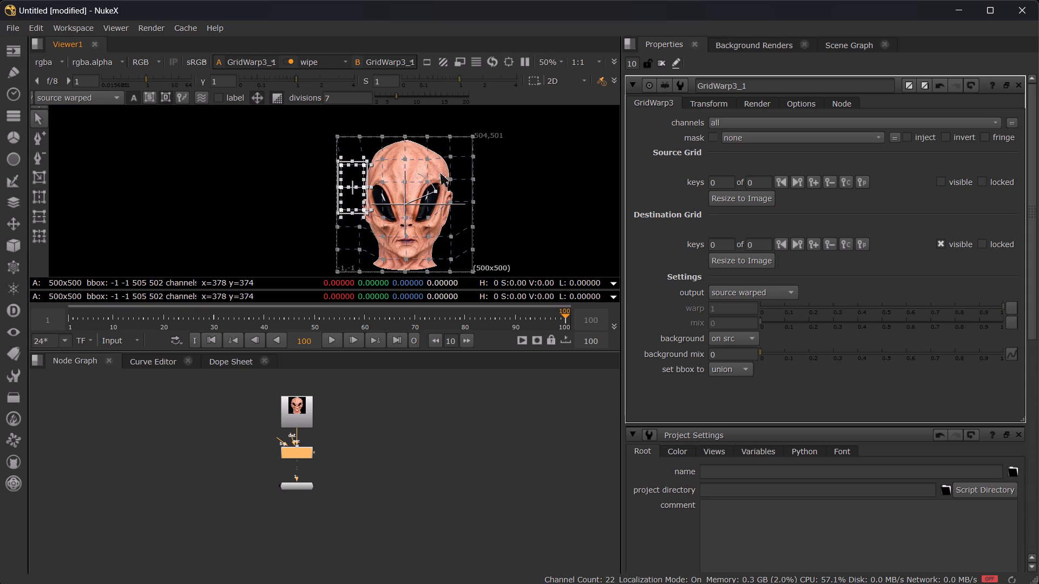
pyautogui.moveTo(439, 170); pyautogui.dragTo(439, 210, button='middle')
pyautogui.moveTo(359, 154); pyautogui.dragTo(459, 214)
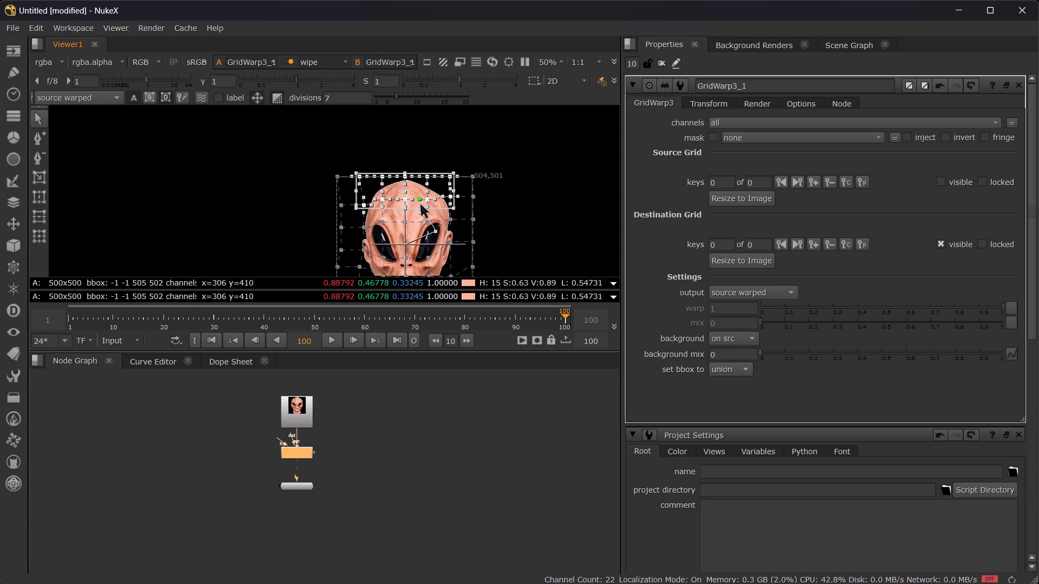
pyautogui.moveTo(419, 188); pyautogui.dragTo(420, 223)
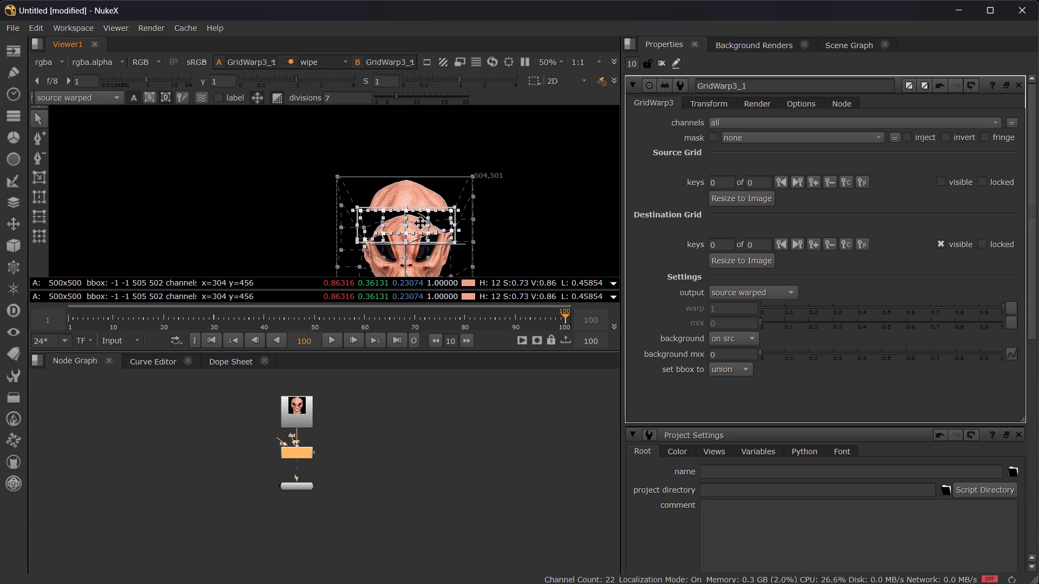
pyautogui.moveTo(420, 223); pyautogui.dragTo(415, 160)
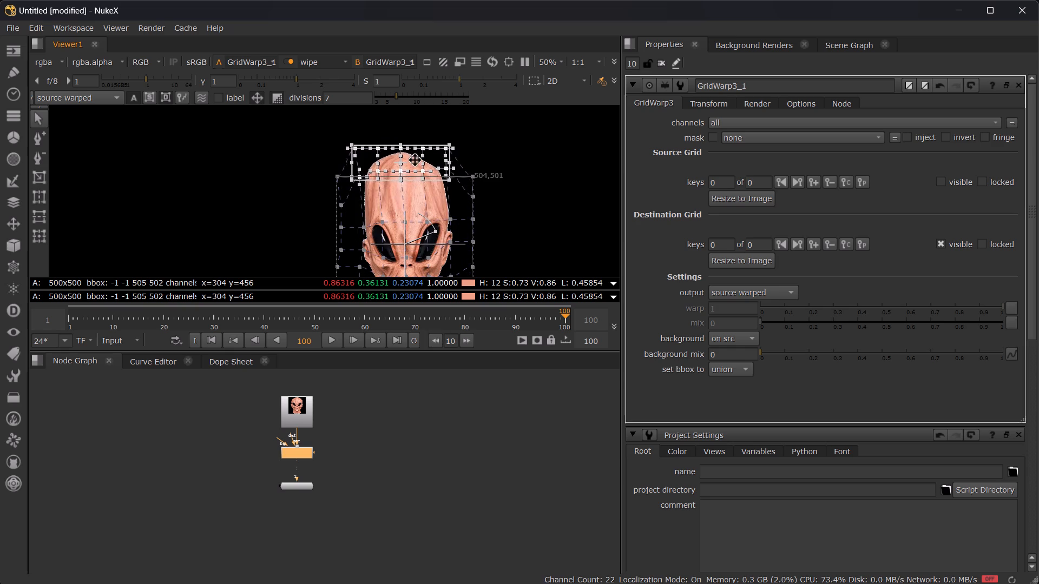
pyautogui.moveTo(415, 160); pyautogui.dragTo(419, 189)
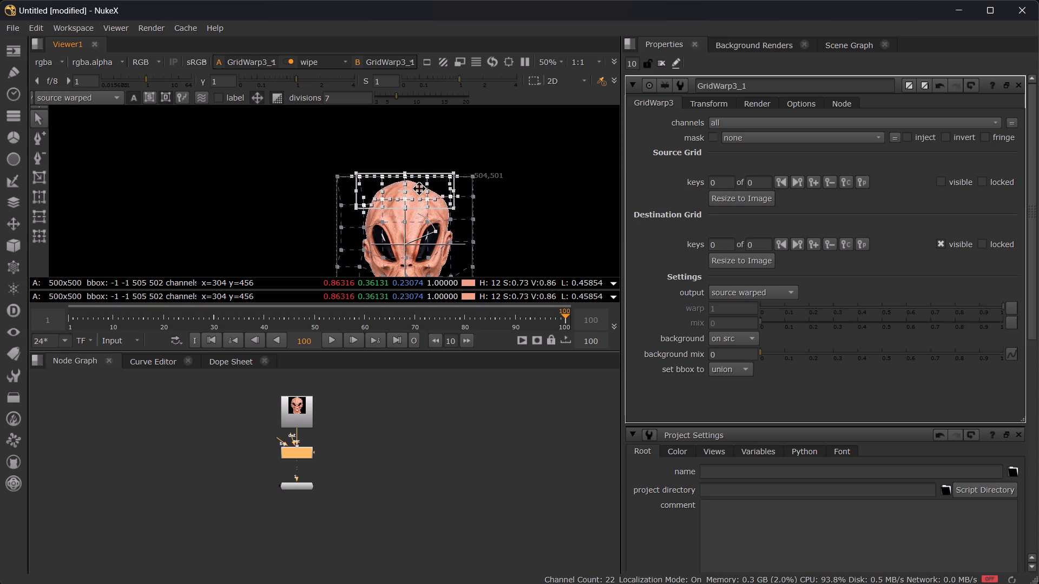
pyautogui.moveTo(419, 189); pyautogui.dragTo(419, 199)
pyautogui.moveTo(420, 200); pyautogui.dragTo(422, 189)
pyautogui.click(558, 201)
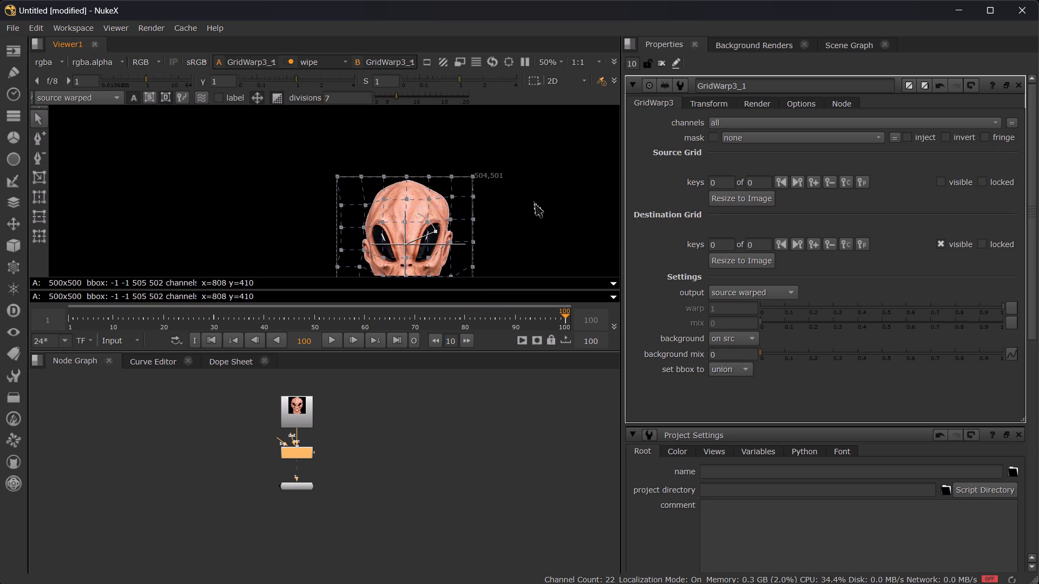
# Select the grid points from the mouth's centre to the right side of the neck and shift them slightly inward.
pyautogui.scroll(3, 514, 205)
pyautogui.keyDown('shift'); pyautogui.moveTo(512, 196); pyautogui.dragTo(492, 52, button='middle'); pyautogui.keyUp('shift')
pyautogui.keyDown('shift'); pyautogui.scroll(-4, 492, 82); pyautogui.keyUp('shift')
pyautogui.scroll(3, 474, 178)
pyautogui.keyDown('shift'); pyautogui.moveTo(502, 191); pyautogui.dragTo(568, 320, button='middle'); pyautogui.keyUp('shift')
pyautogui.keyDown('shift'); pyautogui.moveTo(545, 278); pyautogui.dragTo(524, 240, button='middle'); pyautogui.keyUp('shift')
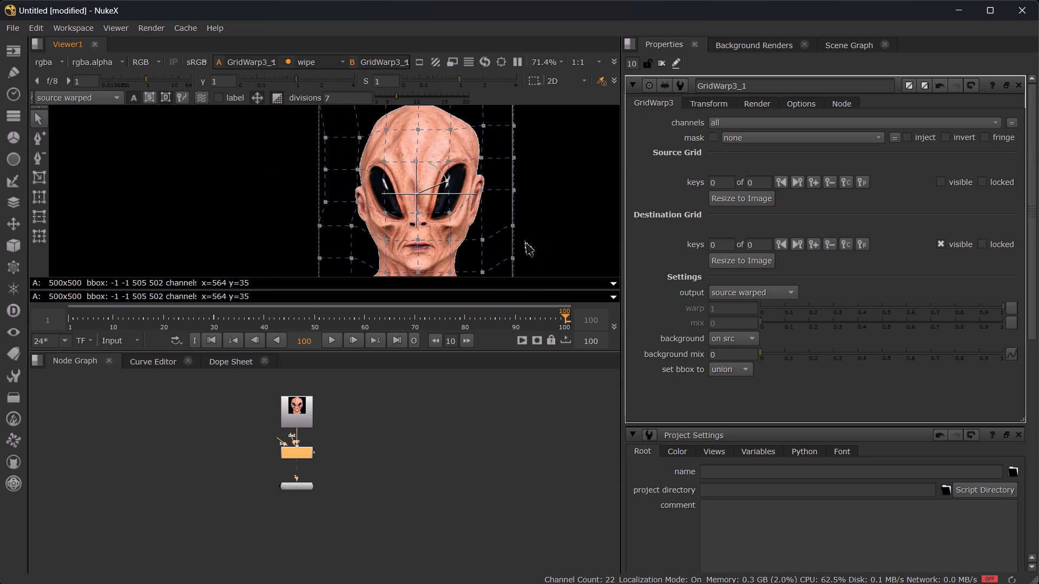
pyautogui.keyDown('shift'); pyautogui.moveTo(524, 240); pyautogui.dragTo(518, 227, button='middle'); pyautogui.keyUp('shift')
pyautogui.scroll(-3, 524, 235)
pyautogui.keyDown('shift'); pyautogui.moveTo(520, 238); pyautogui.dragTo(507, 198, button='middle'); pyautogui.keyUp('shift')
pyautogui.keyDown('shift'); pyautogui.scroll(3, 507, 196); pyautogui.keyUp('shift')
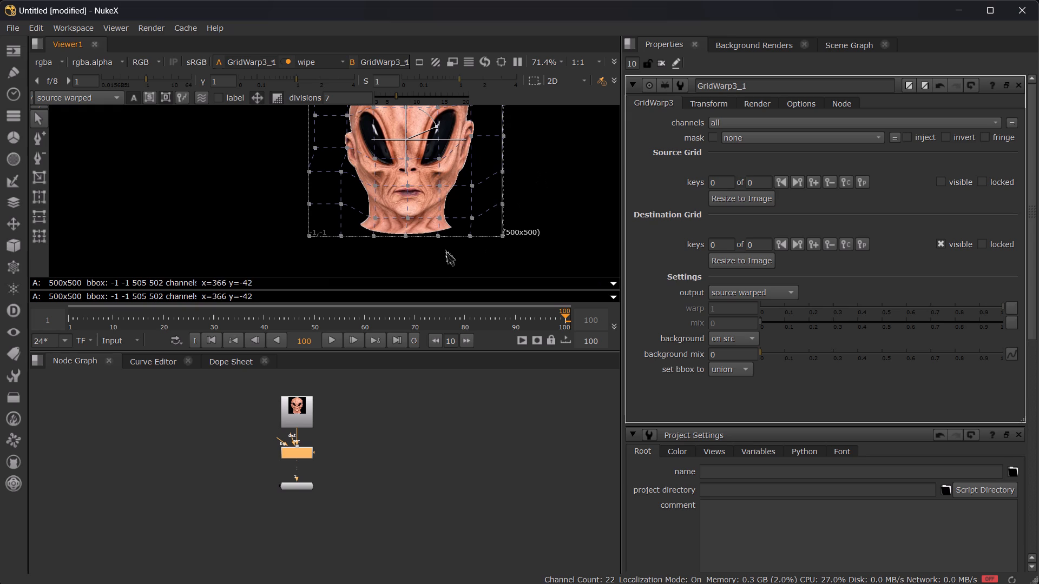
pyautogui.moveTo(447, 250); pyautogui.dragTo(406, 184)
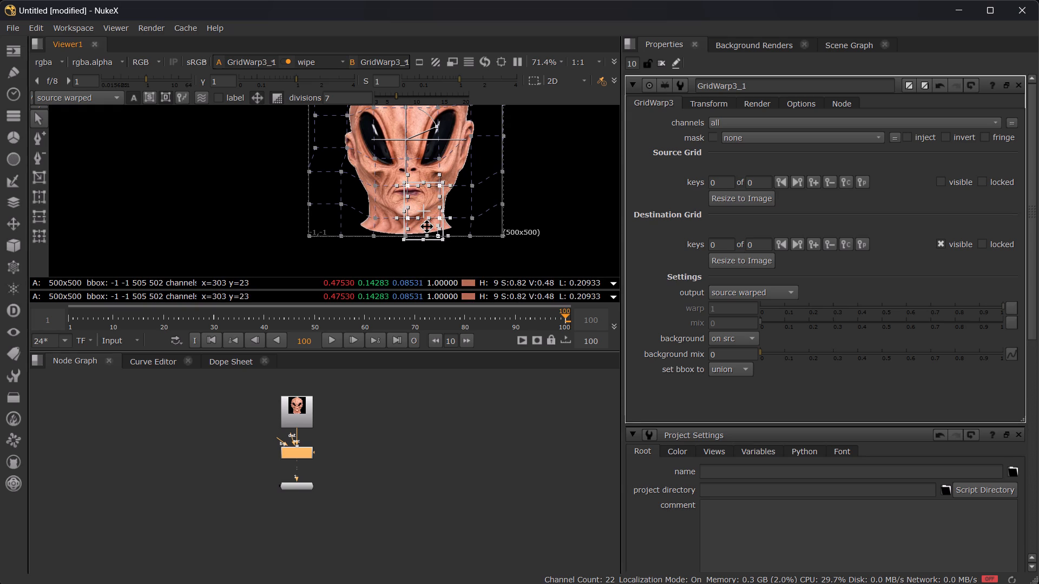
pyautogui.click(427, 227)
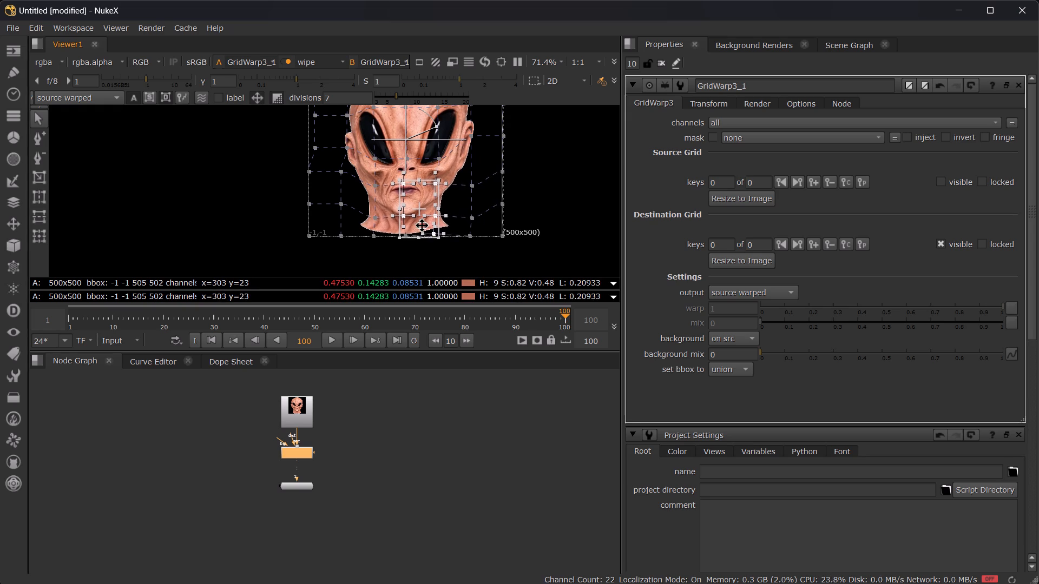
# Select the grid points at the left edge of the neck and pull them inward and down.
pyautogui.moveTo(374, 258); pyautogui.dragTo(333, 175)
pyautogui.moveTo(359, 222); pyautogui.dragTo(377, 230)
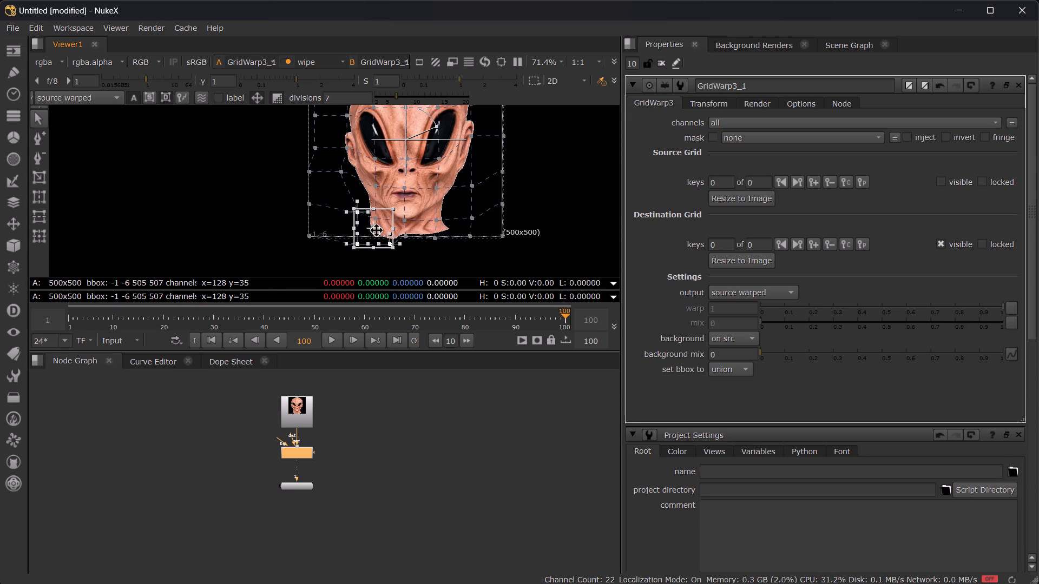
pyautogui.moveTo(377, 230); pyautogui.dragTo(380, 230)
# Select the row of grid points just above the mouth and try it higher, settling it slightly below its starting position.
pyautogui.moveTo(368, 170); pyautogui.dragTo(449, 197)
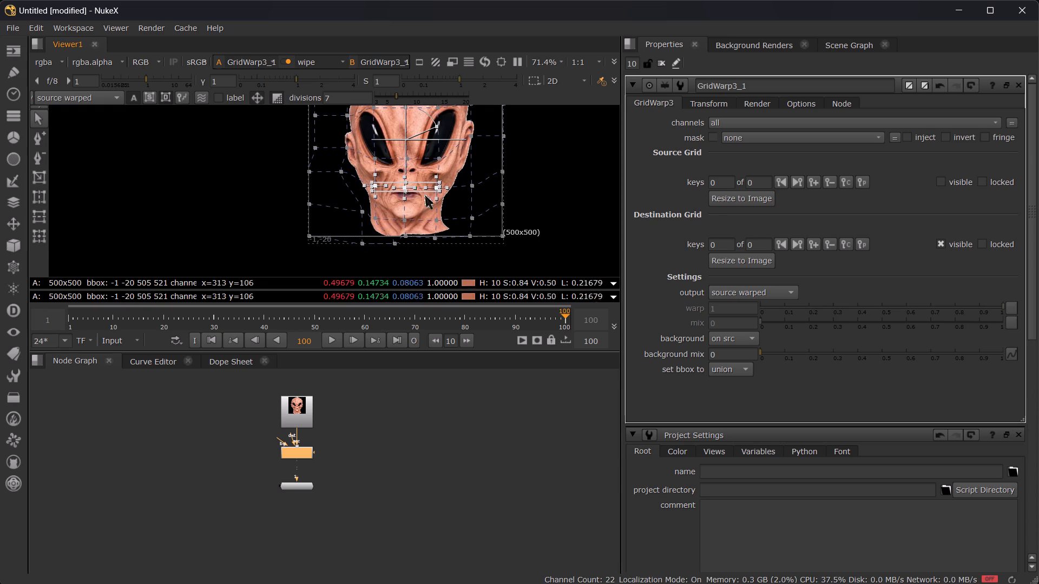
pyautogui.moveTo(423, 185); pyautogui.dragTo(422, 174)
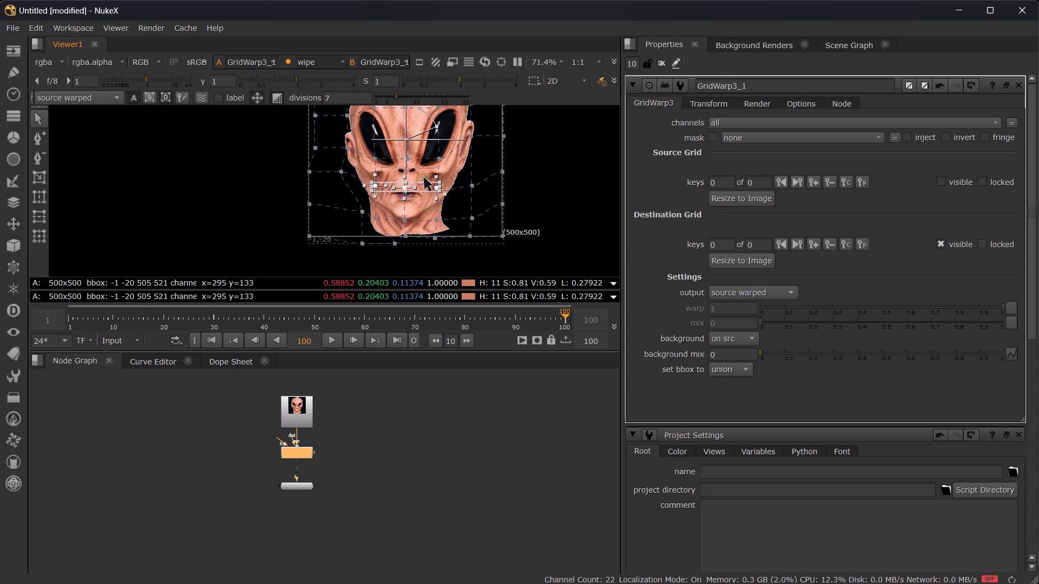
pyautogui.moveTo(422, 174); pyautogui.dragTo(421, 173)
pyautogui.scroll(9, 403, 180)
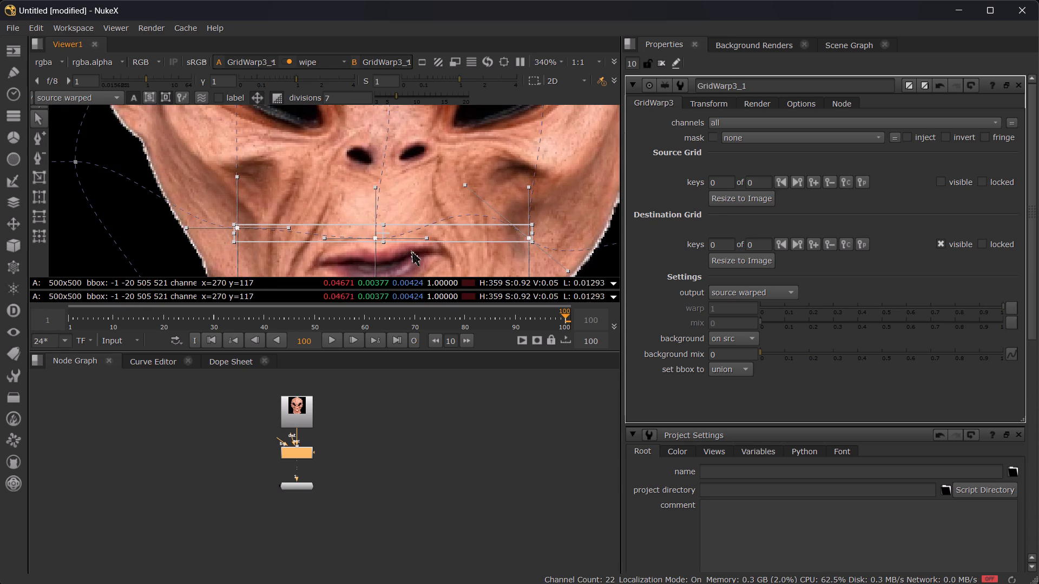
pyautogui.moveTo(422, 230); pyautogui.dragTo(416, 165)
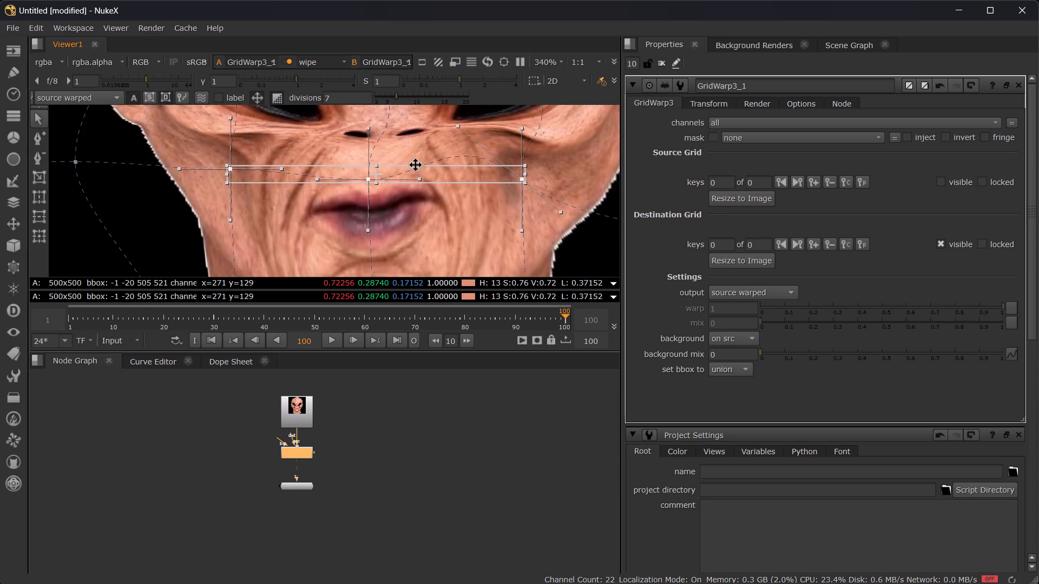
pyautogui.moveTo(416, 165); pyautogui.dragTo(428, 277)
pyautogui.scroll(-6, 423, 230)
pyautogui.scroll(-5, 502, 202)
# Turn off the viewer's wipe comparison and examine the whole warped face with the grid overlay hidden and shown.
pyautogui.click(584, 210)
pyautogui.press('Tab')
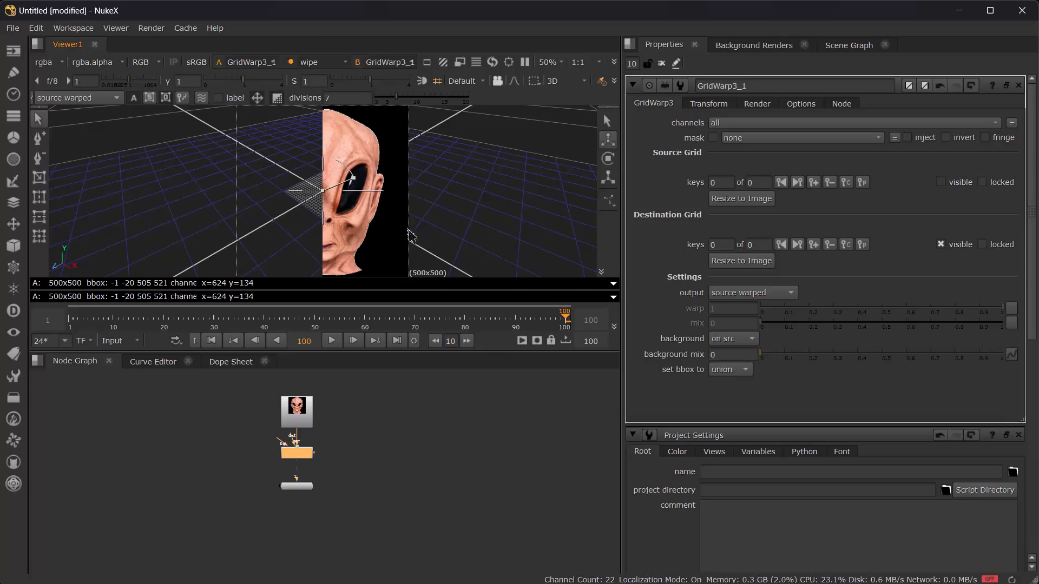
pyautogui.press('Tab')
pyautogui.write('qw')
pyautogui.scroll(3, 496, 207)
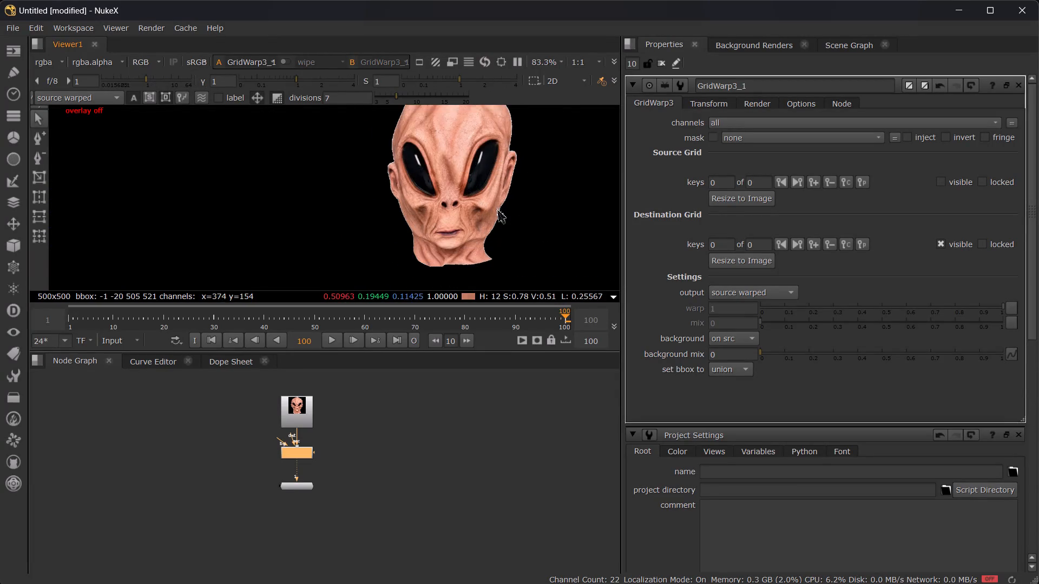
pyautogui.moveTo(528, 209); pyautogui.dragTo(483, 230, button='middle')
pyautogui.scroll(-4, 470, 220)
pyautogui.press('q')
pyautogui.scroll(3, 524, 213)
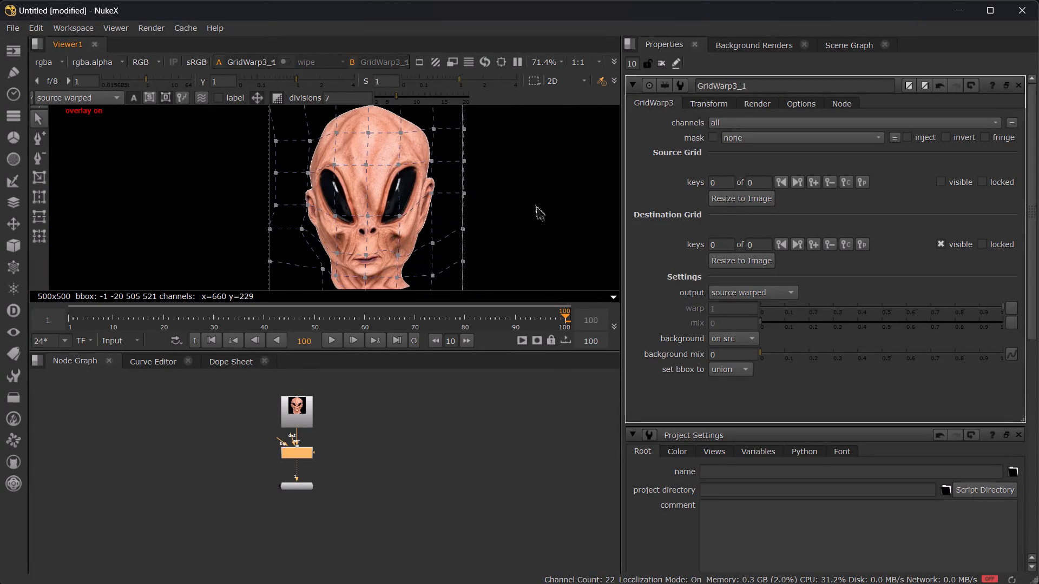
pyautogui.keyDown('shift'); pyautogui.moveTo(538, 205); pyautogui.dragTo(447, 205, button='middle'); pyautogui.keyUp('shift')
pyautogui.scroll(-4, 447, 205)
pyautogui.scroll(3, 254, 422)
pyautogui.press('f')
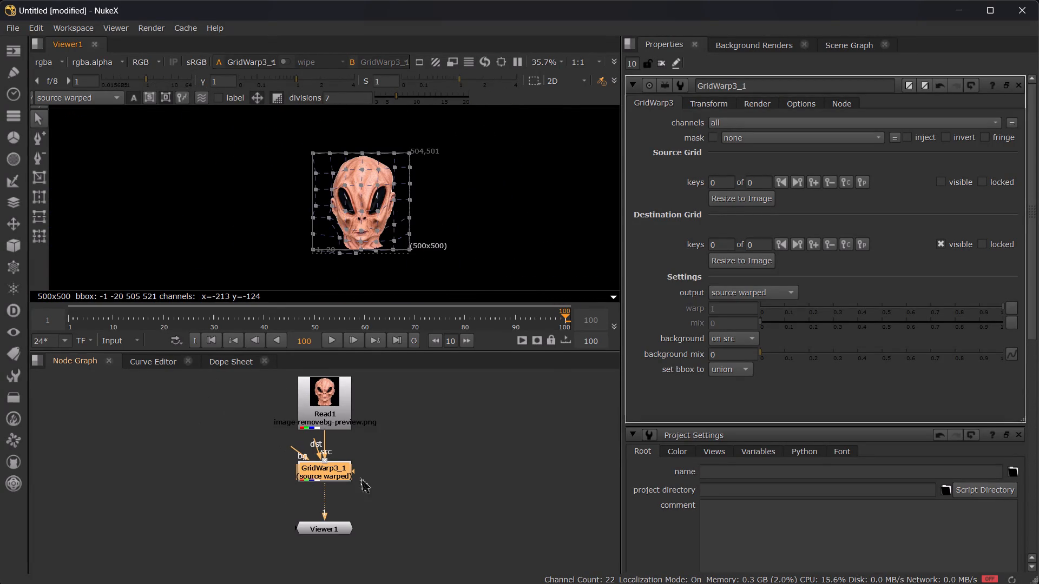
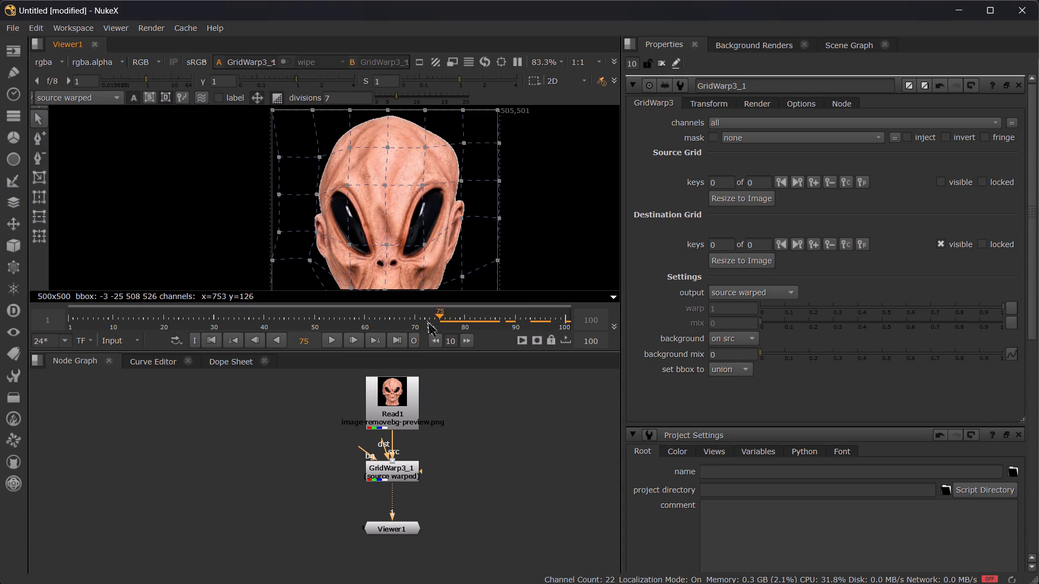
pyautogui.moveTo(427, 320); pyautogui.dragTo(40, 329)
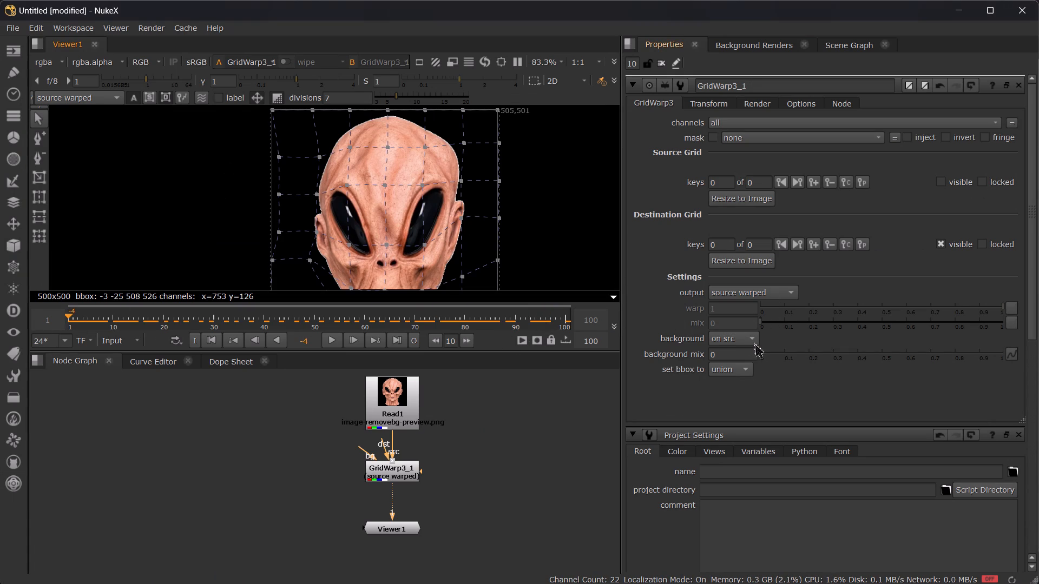
pyautogui.click(754, 342)
pyautogui.moveTo(825, 339); pyautogui.dragTo(820, 337)
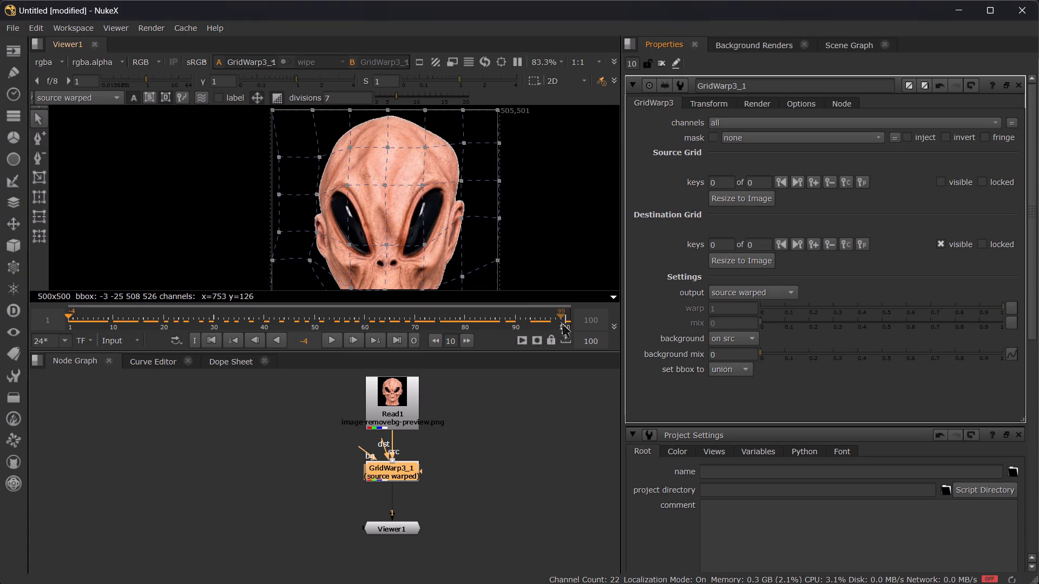
pyautogui.moveTo(561, 321); pyautogui.dragTo(711, 347)
pyautogui.moveTo(555, 320); pyautogui.dragTo(574, 328)
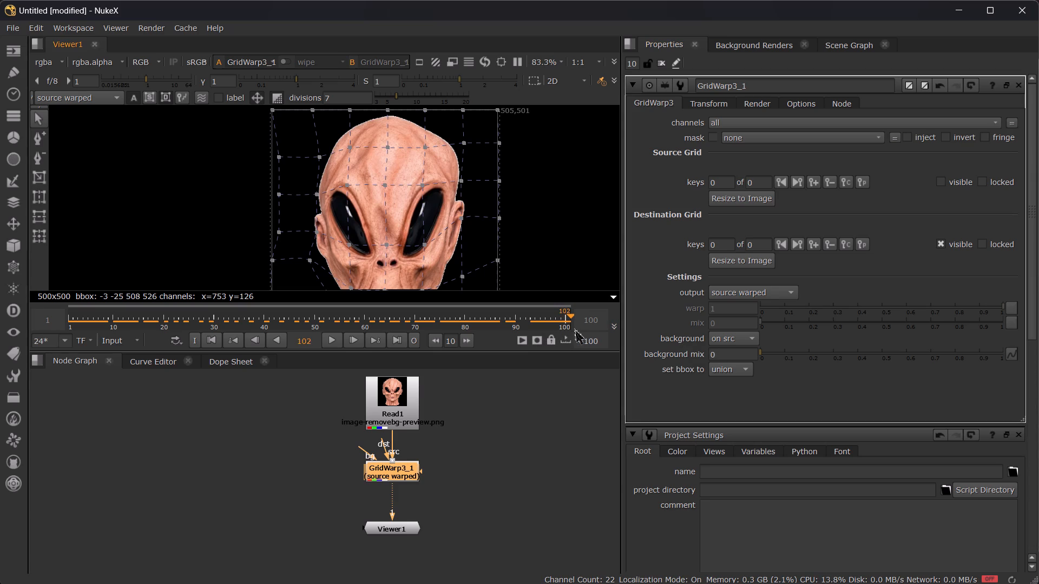
pyautogui.moveTo(574, 328); pyautogui.dragTo(565, 328)
# Set the GridWarp3_1 background to on dst.
pyautogui.click(750, 342)
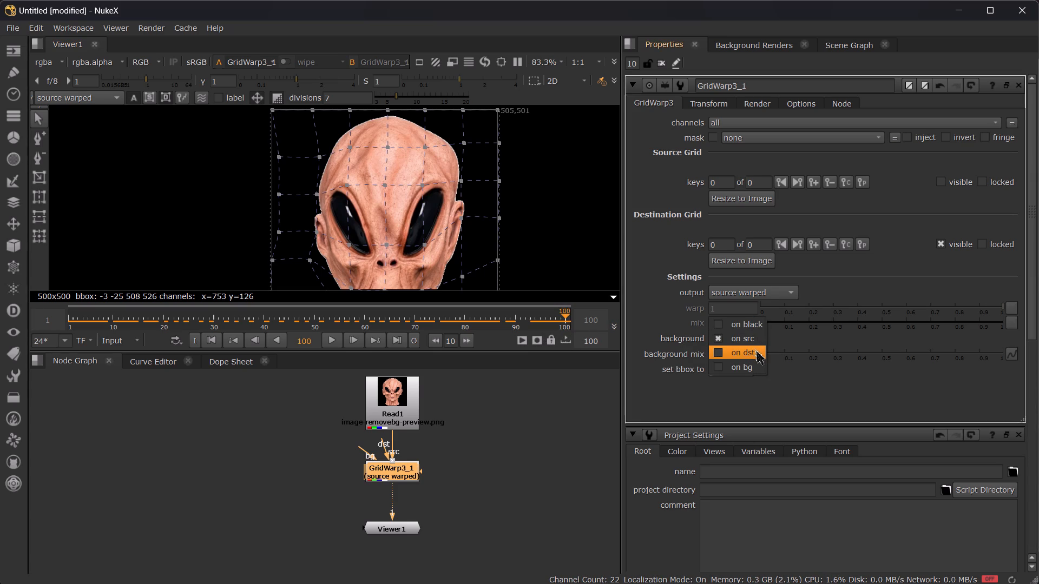
pyautogui.click(755, 348)
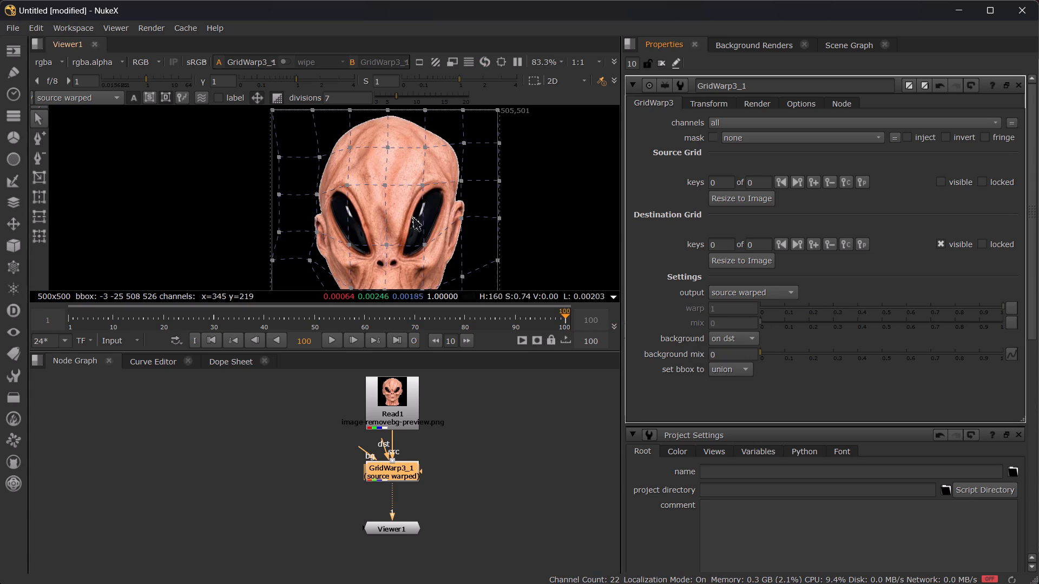
# Examine the warped face, scrub the timeline back to its start and review the GridWarp3_1 background options.
pyautogui.scroll(-3, 382, 188)
pyautogui.scroll(3, 455, 198)
pyautogui.keyDown('shift'); pyautogui.moveTo(486, 226); pyautogui.dragTo(502, 168, button='middle'); pyautogui.keyUp('shift')
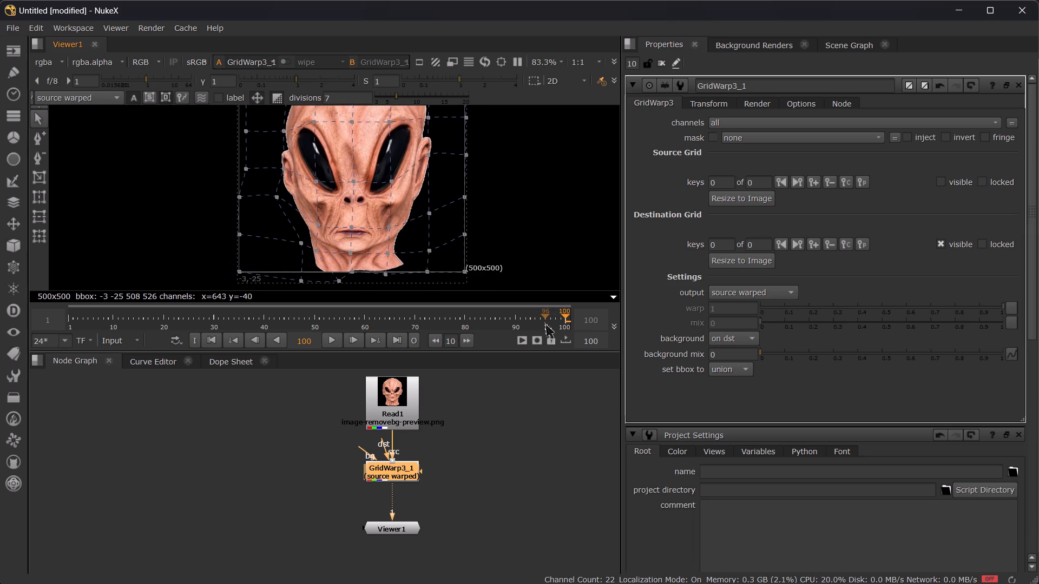
pyautogui.moveTo(554, 323); pyautogui.dragTo(0, 362)
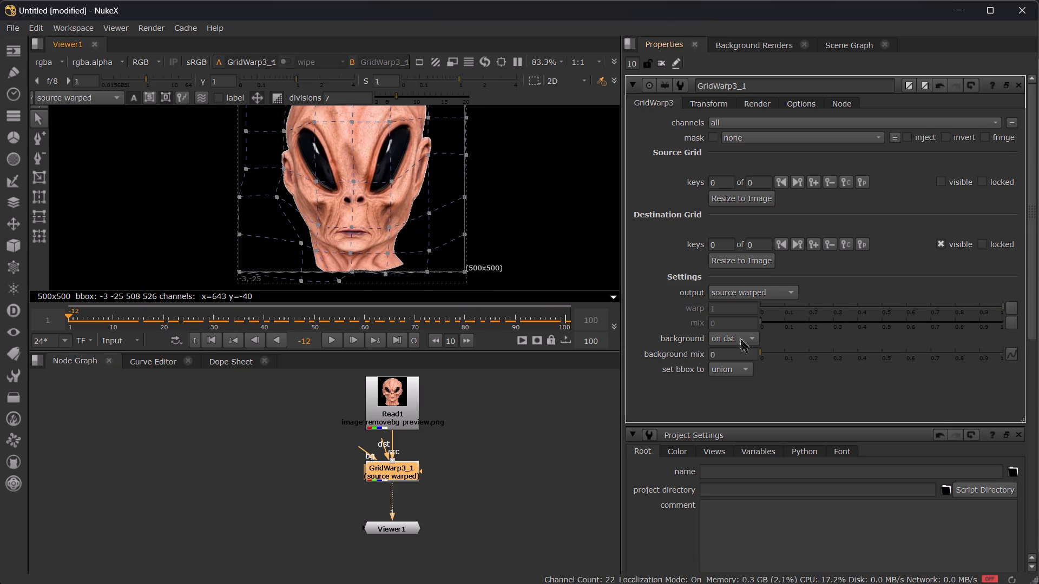
pyautogui.click(739, 335)
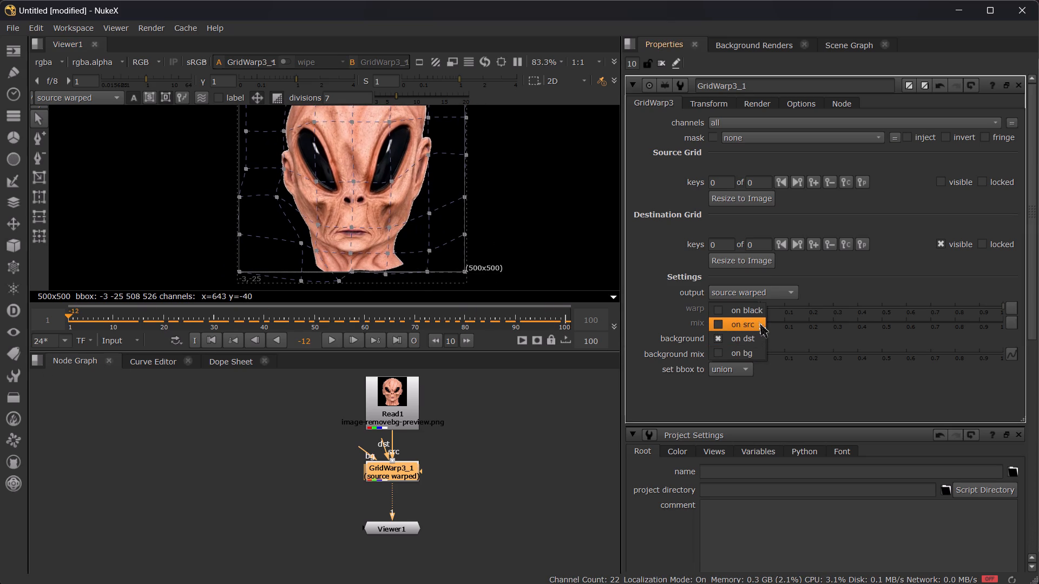
pyautogui.click(814, 322)
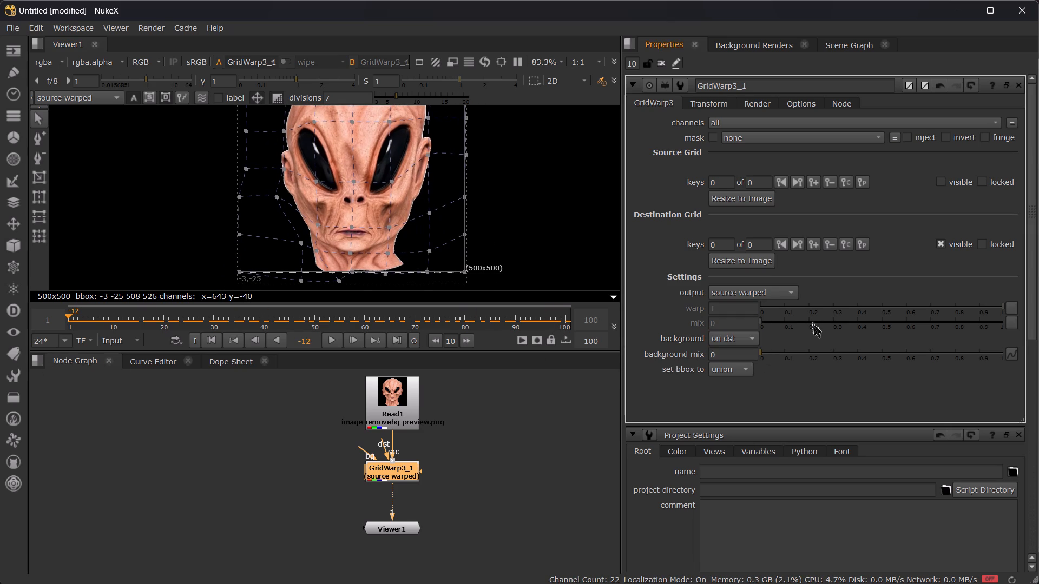
# Check the lesson video's output setting and set the GridWarp3_1 output to morph.
pyautogui.hotkey('alt', 'Tab')
pyautogui.press('space')
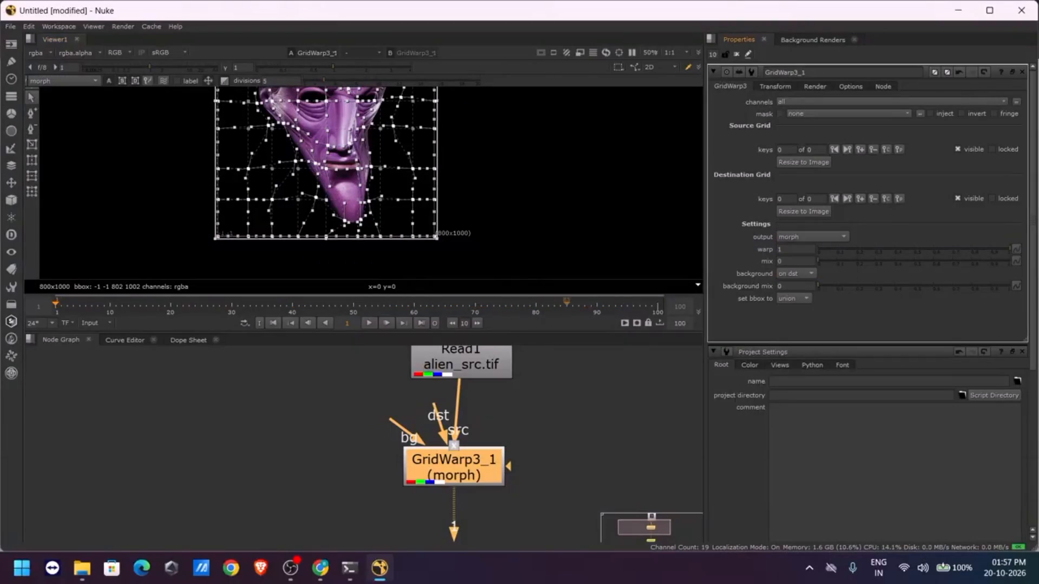
pyautogui.press('space')
pyautogui.hotkey('alt', 'Tab')
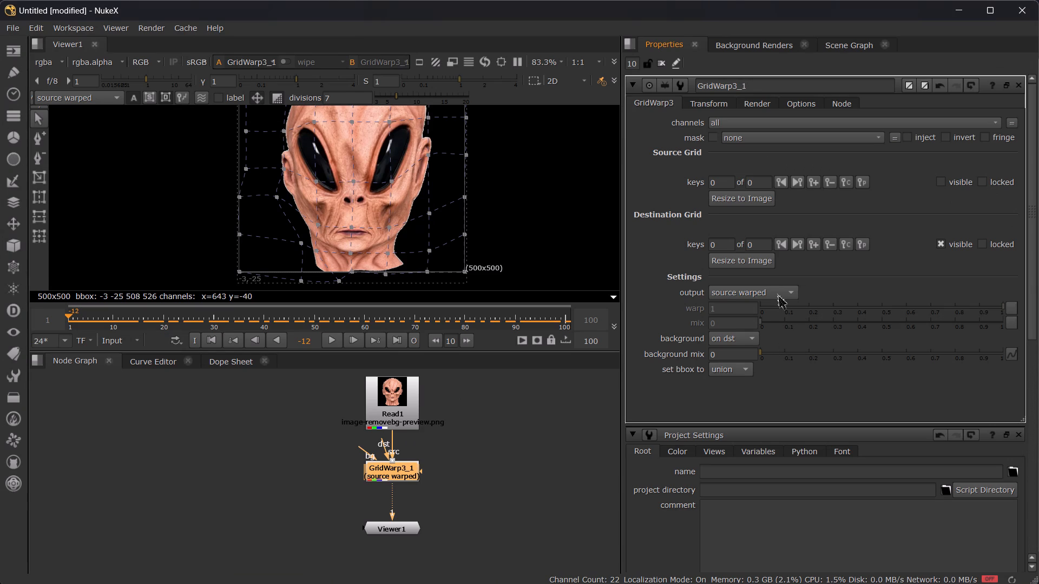
pyautogui.click(777, 293)
pyautogui.click(762, 336)
# Switch to the lesson video and play the part on the warp setting.
pyautogui.hotkey('alt', 'Tab')
pyautogui.press('space')
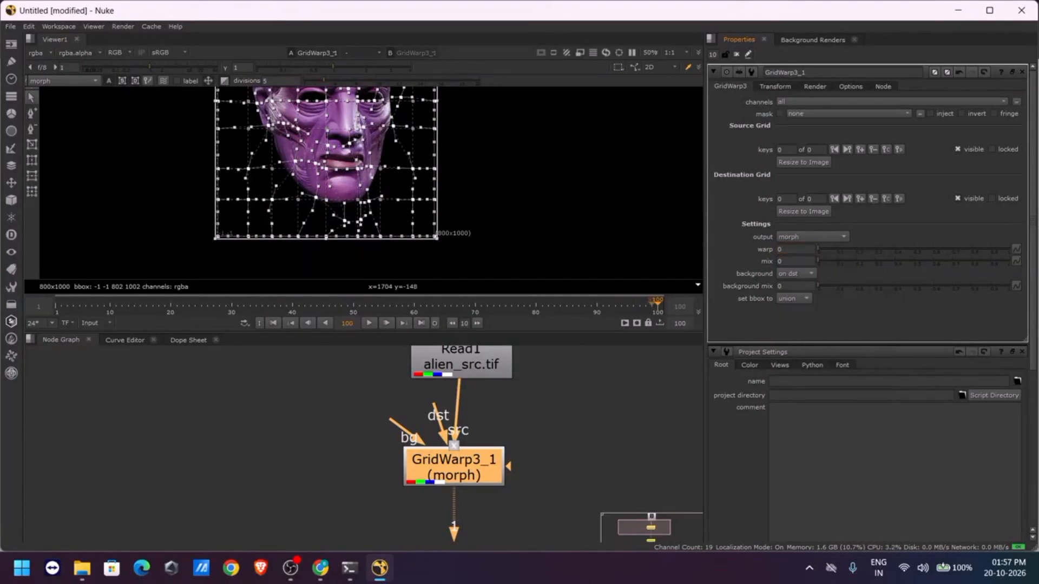
# In NukeX, move the playhead to frame 1 and set the GridWarp3_1 warp to 0.
pyautogui.hotkey('alt', 'Tab')
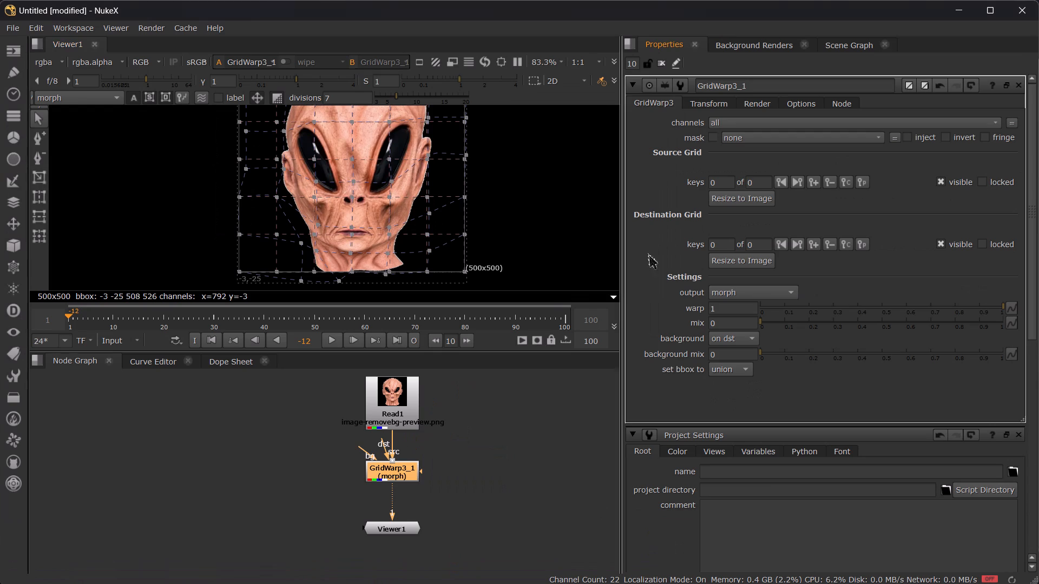
pyautogui.click(693, 311)
pyautogui.moveTo(110, 318); pyautogui.dragTo(79, 318)
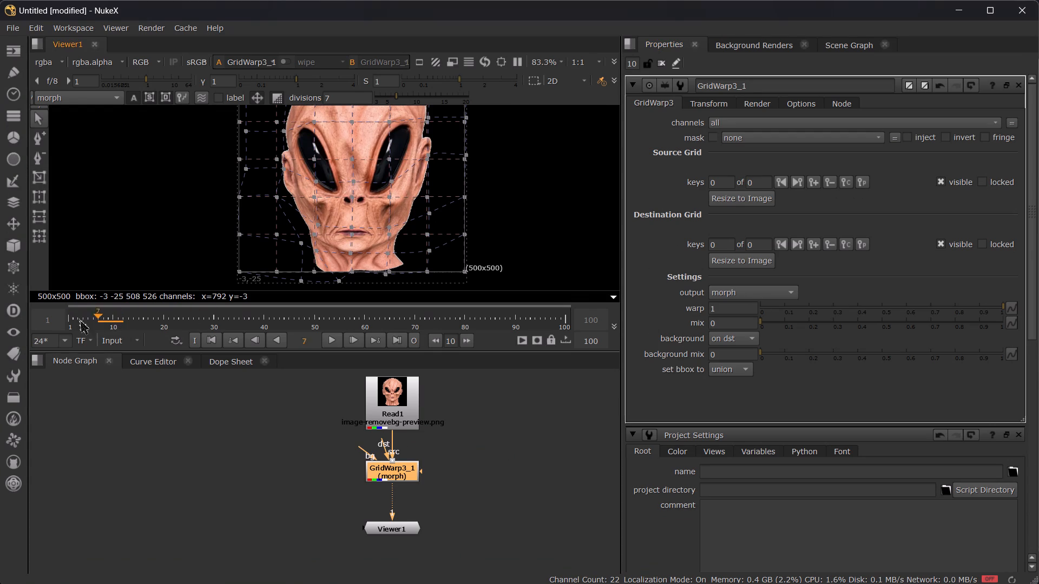
pyautogui.moveTo(79, 318); pyautogui.dragTo(71, 318)
pyautogui.click(212, 347)
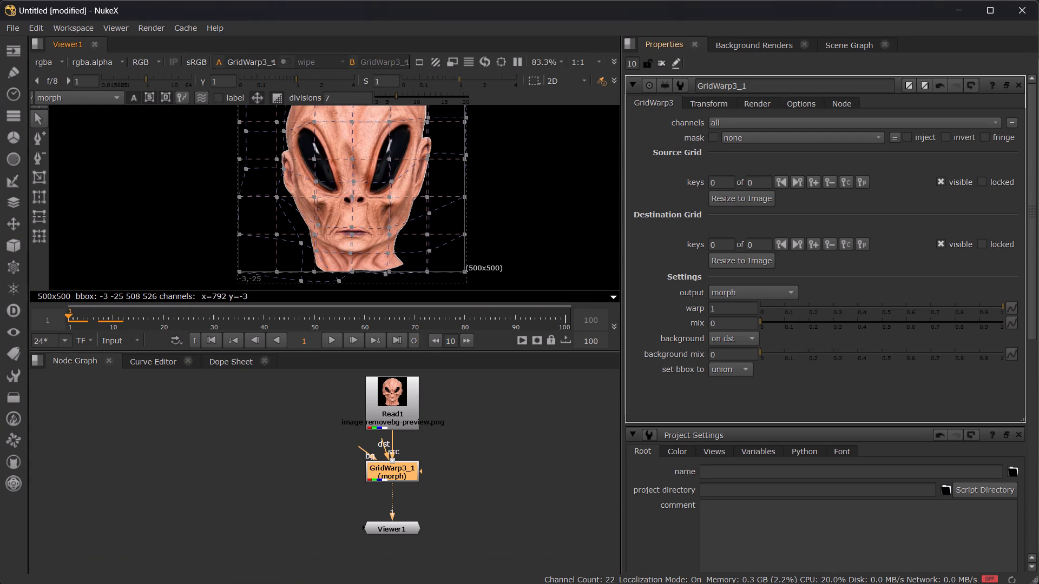
pyautogui.moveTo(723, 309); pyautogui.dragTo(701, 313)
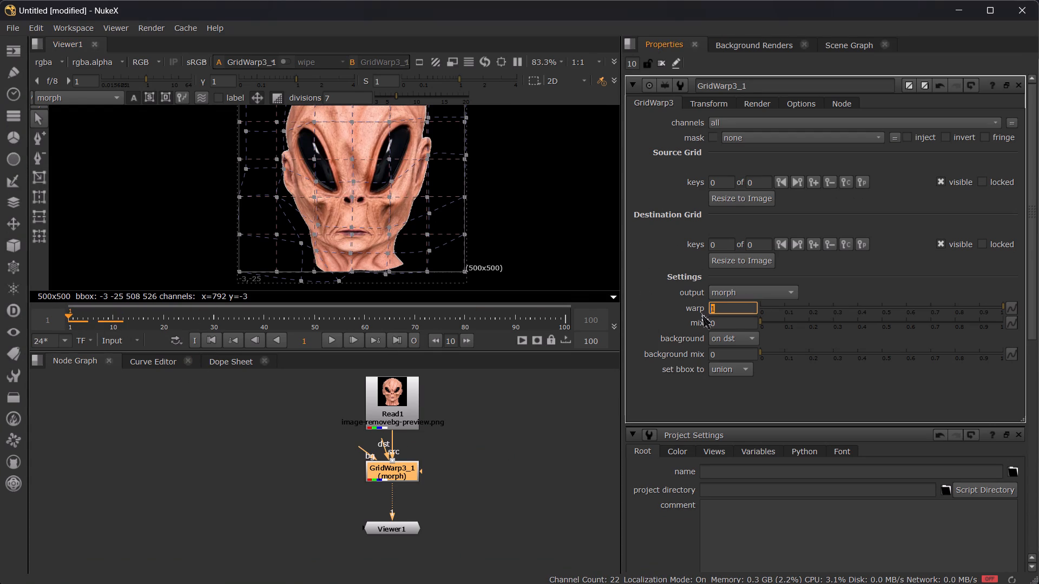
pyautogui.press('0')
pyautogui.press('Return')
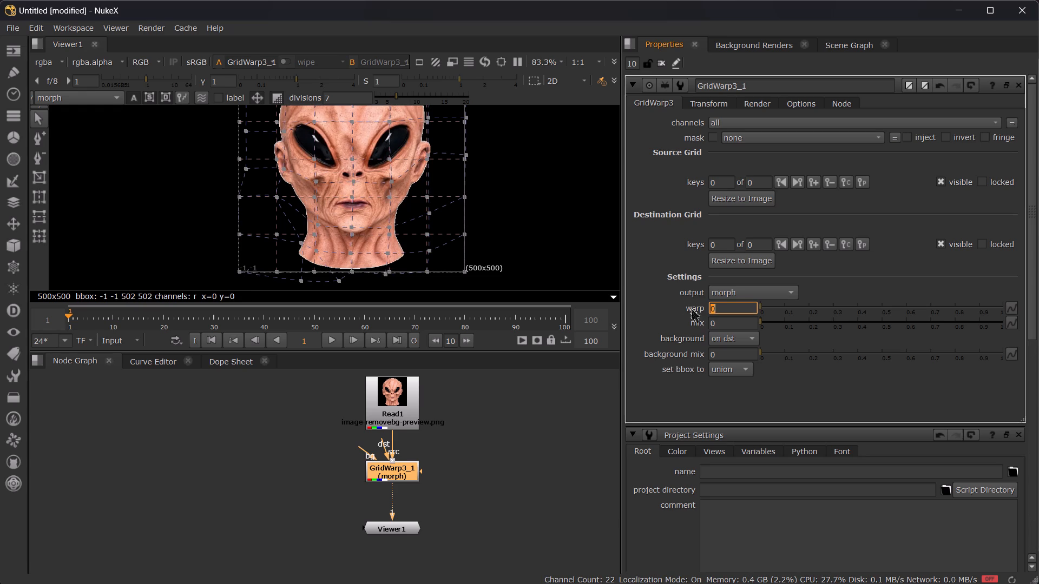
# Set a key on all GridWarp3_1 knobs at frame 1.
pyautogui.rightClick(695, 316)
pyautogui.rightClick(699, 306)
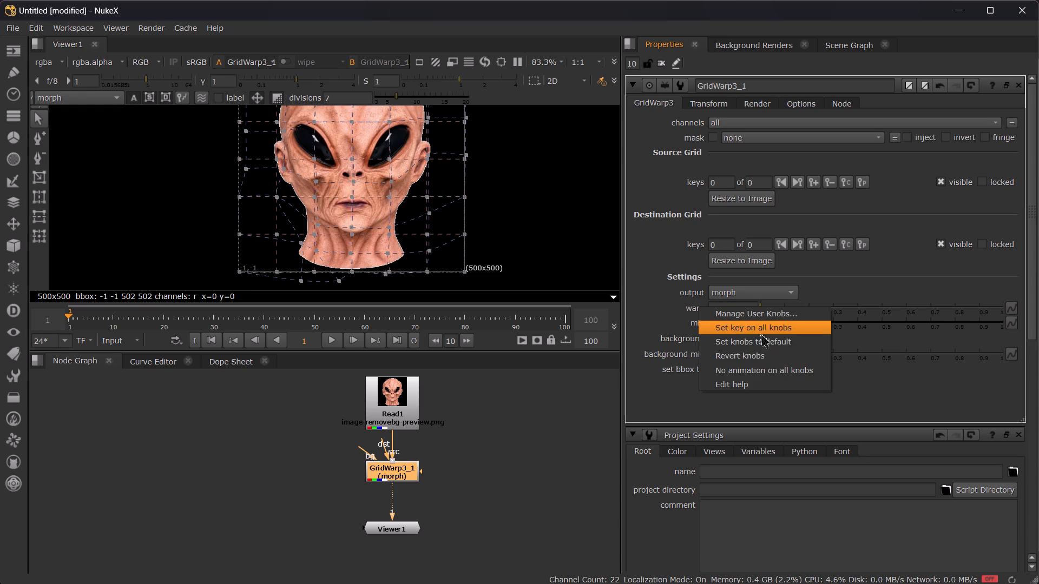
pyautogui.click(792, 329)
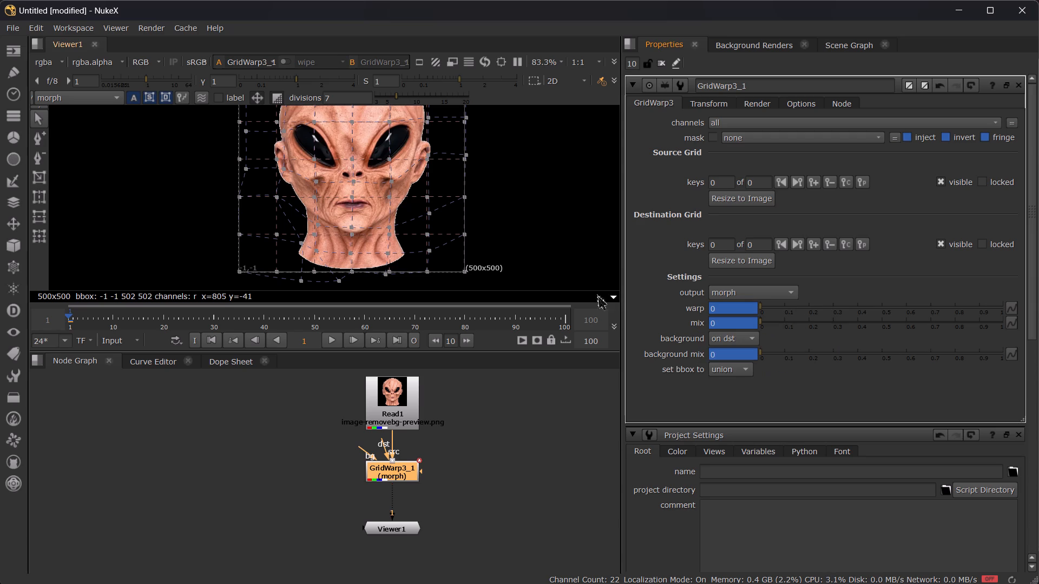
# Move the playhead to the last frame, 100.
pyautogui.click(567, 318)
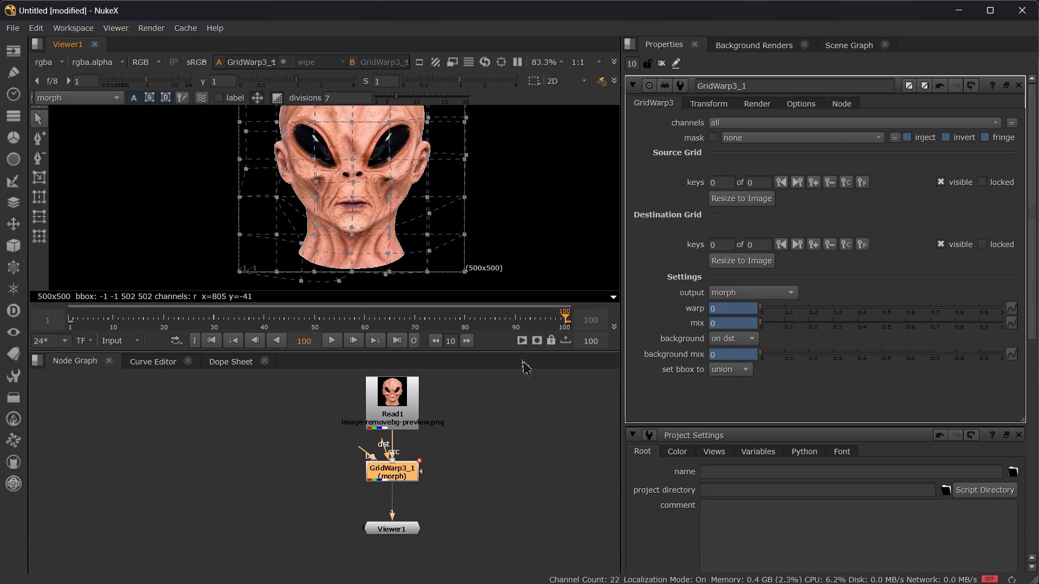
pyautogui.click(394, 342)
# Switch to the lesson video and rewind it repeatedly to review the keying of the warp value.
pyautogui.hotkey('alt', 'Tab')
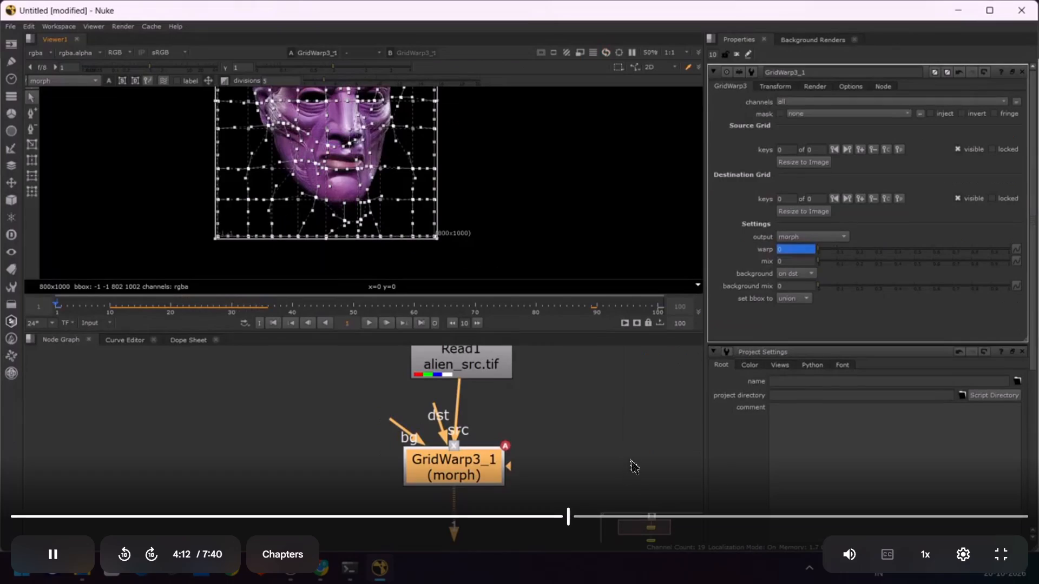
pyautogui.press('Left')
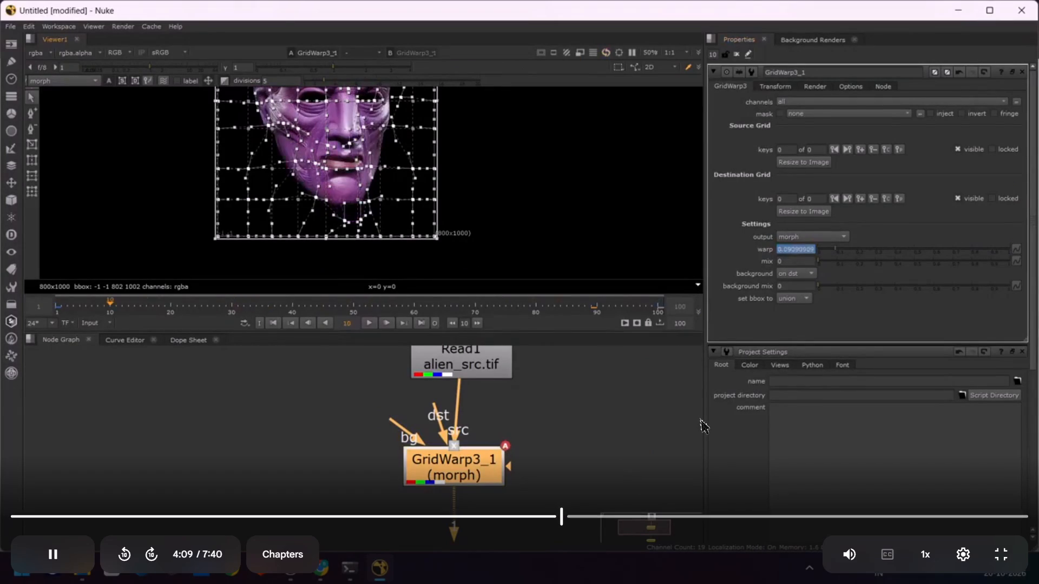
pyautogui.press('Left')
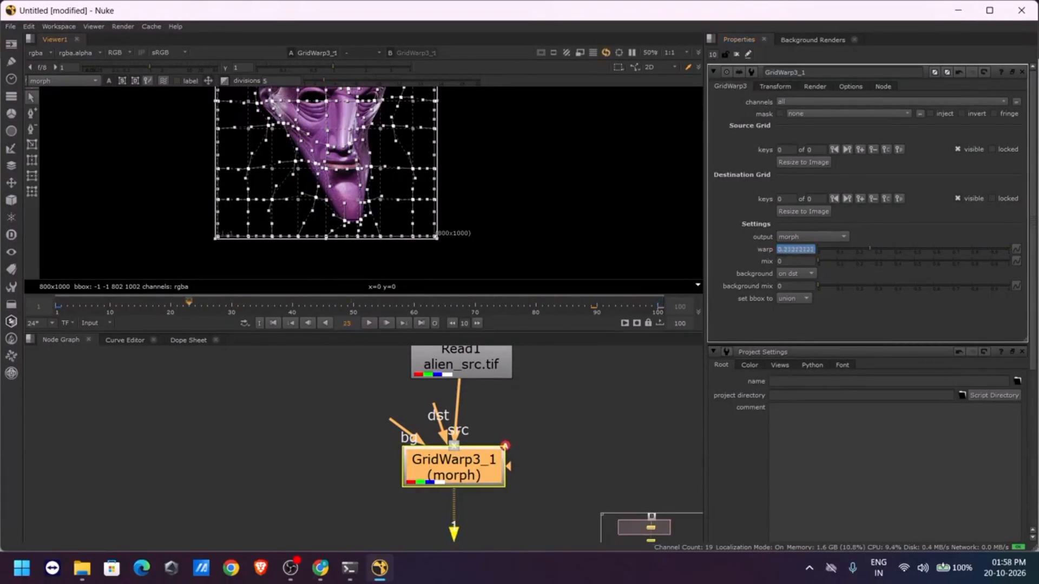
pyautogui.press('Left')
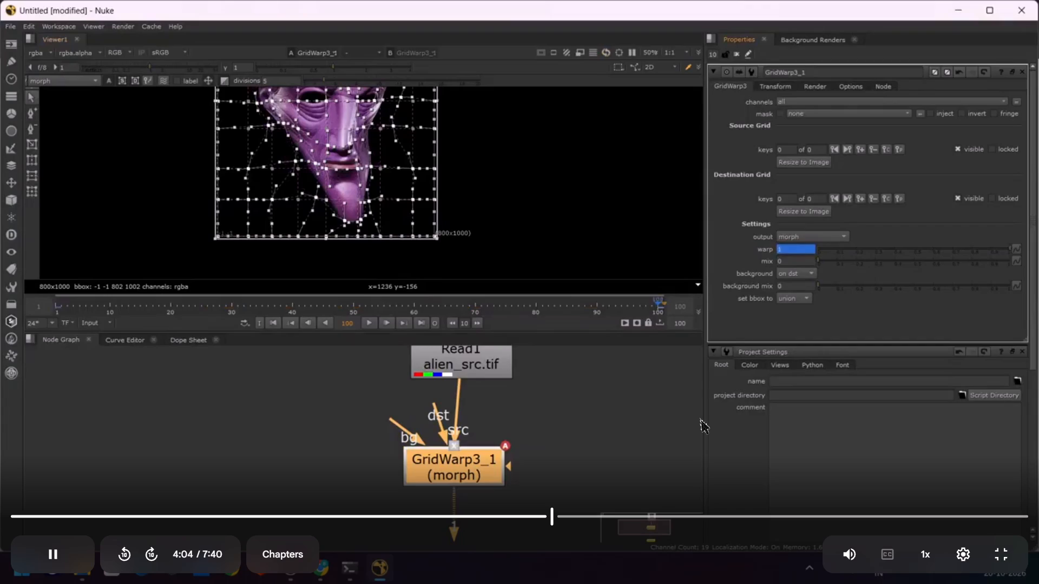
pyautogui.press('Left')
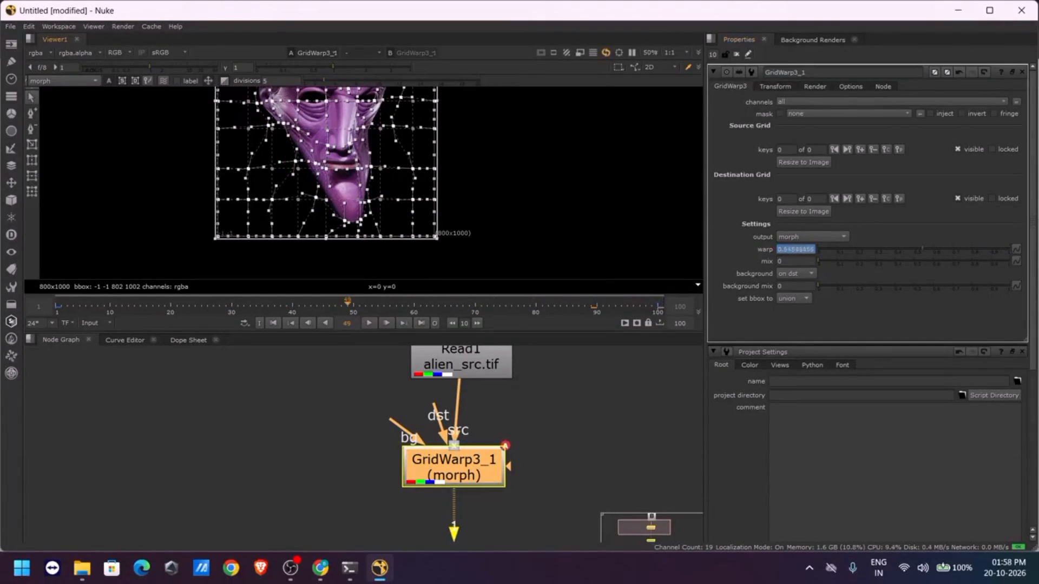
# Pause the lesson video, switch to NukeX and set the GridWarp3_1 warp to 1 at frame 100.
pyautogui.press('space')
pyautogui.hotkey('alt', 'Tab')
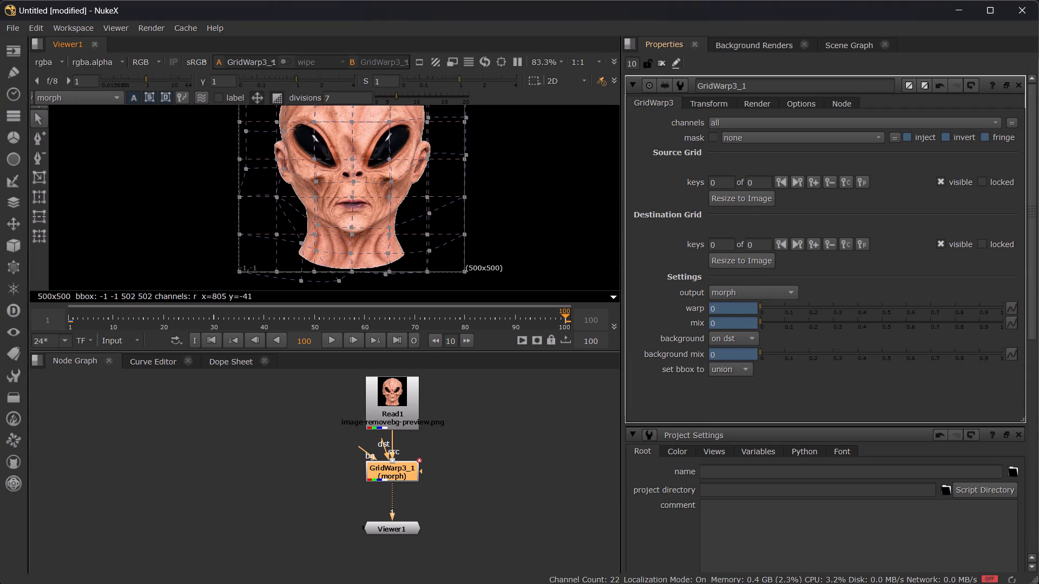
pyautogui.moveTo(729, 309); pyautogui.dragTo(736, 309)
pyautogui.scroll(7, 736, 309)
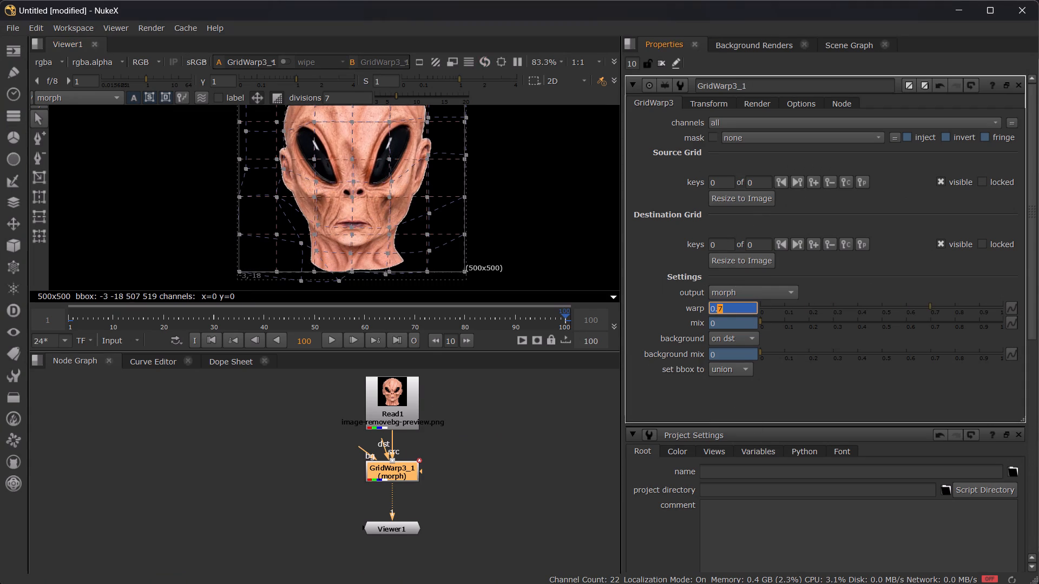
pyautogui.moveTo(929, 309); pyautogui.dragTo(1038, 311)
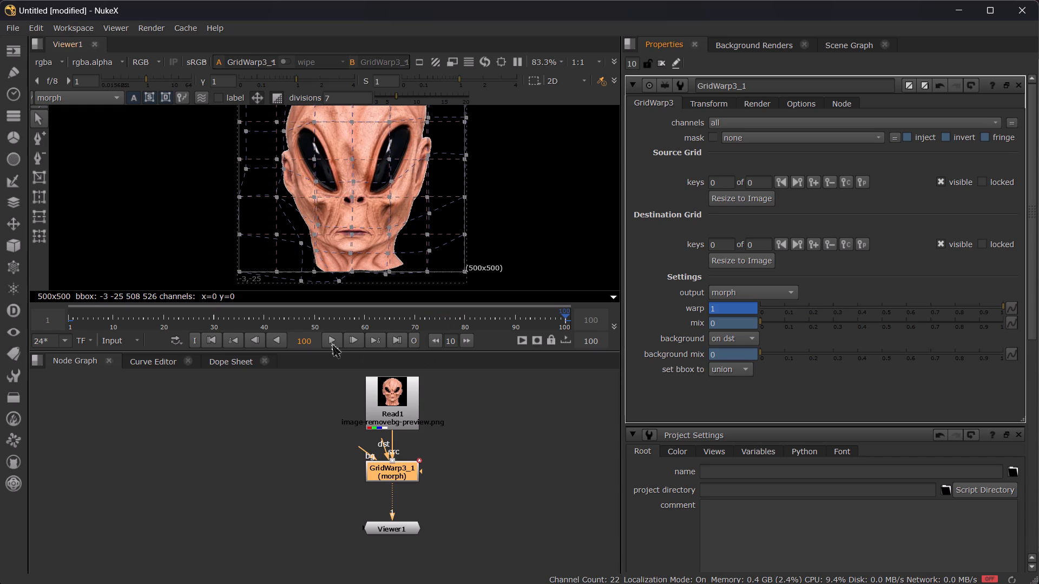
# Play the warp animation from the start and watch the whole alien face deform in the viewer.
pyautogui.click(209, 337)
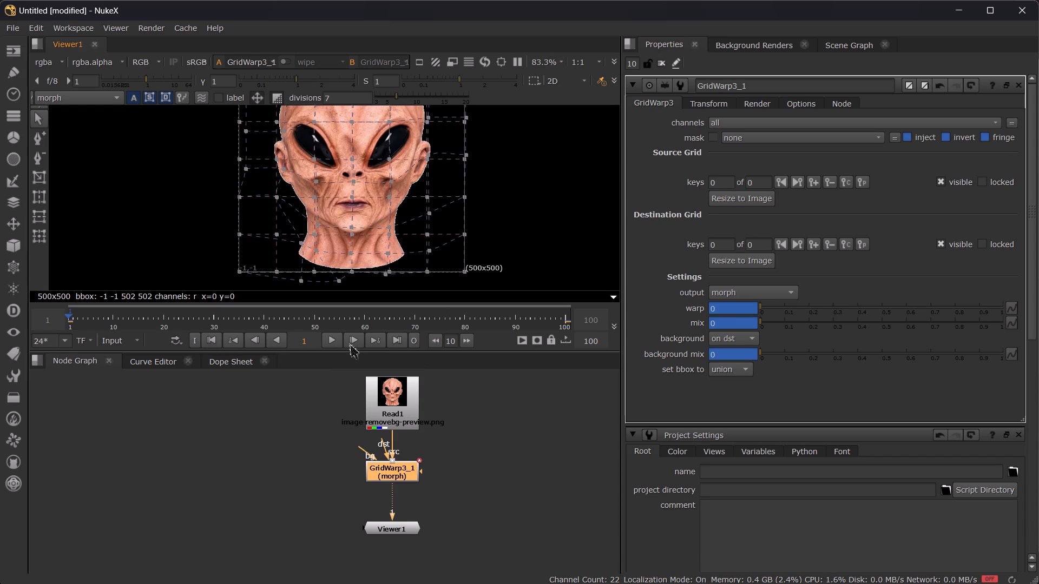
pyautogui.click(352, 342)
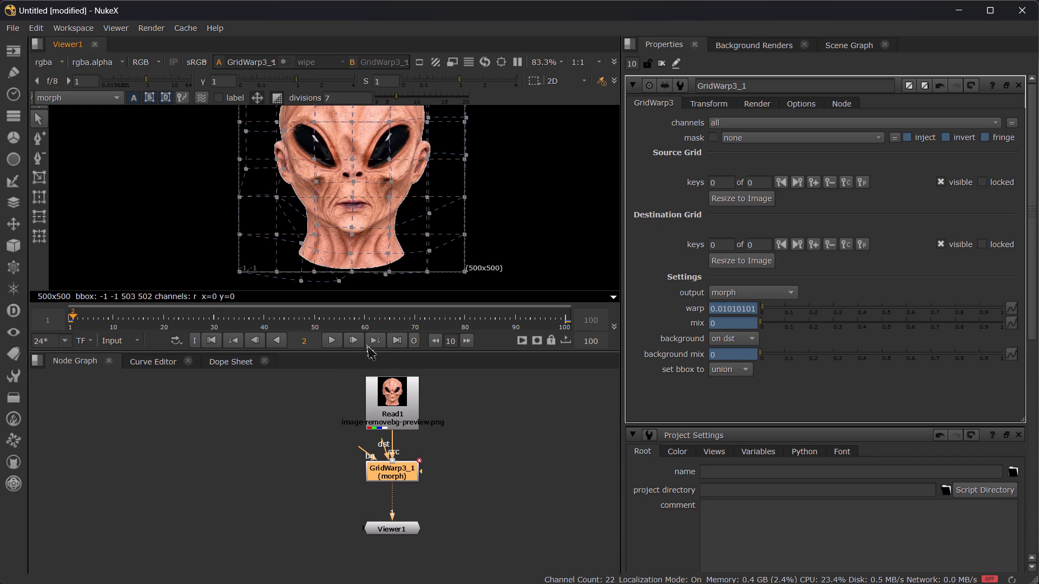
pyautogui.click(329, 343)
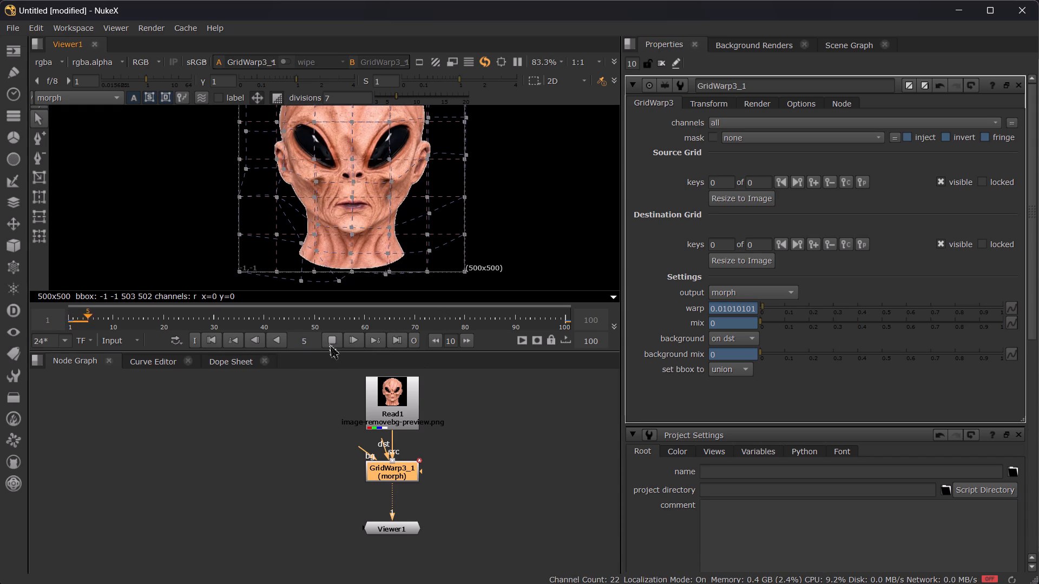
pyautogui.scroll(2, 473, 234)
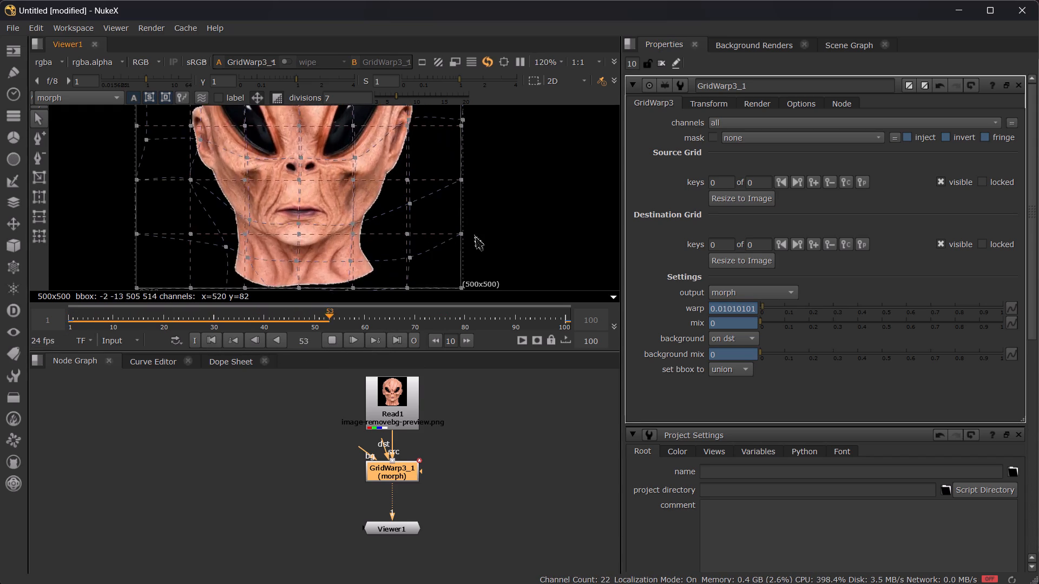
pyautogui.scroll(-4, 476, 234)
pyautogui.keyDown('shift'); pyautogui.moveTo(523, 227); pyautogui.dragTo(522, 238, button='middle'); pyautogui.keyUp('shift')
pyautogui.press('Tab')
pyautogui.press('Tab')
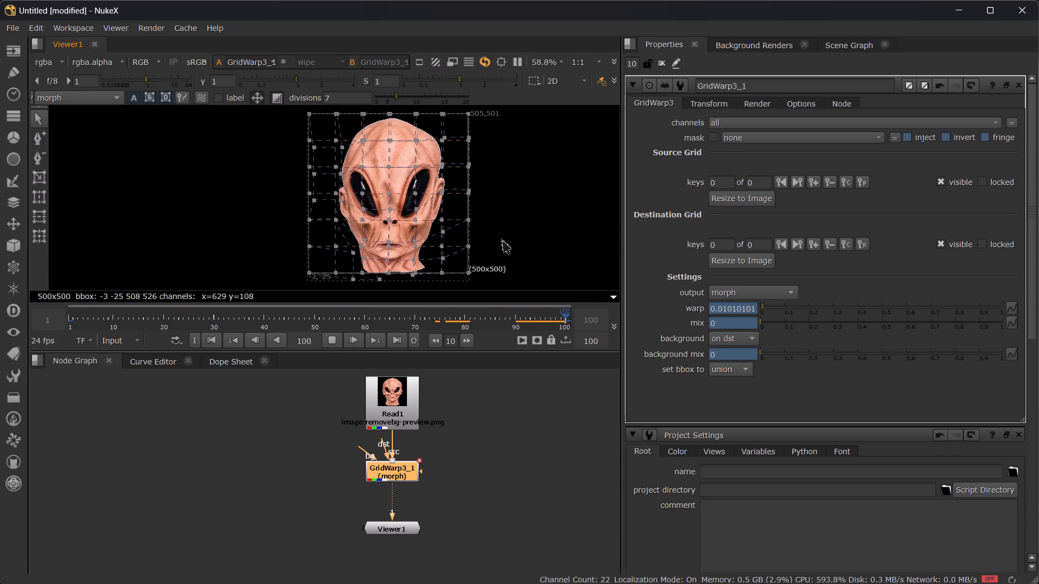
# Hide the viewer overlay during playback, raise the viewer gain to 1.41 and stop the playback.
pyautogui.press('q')
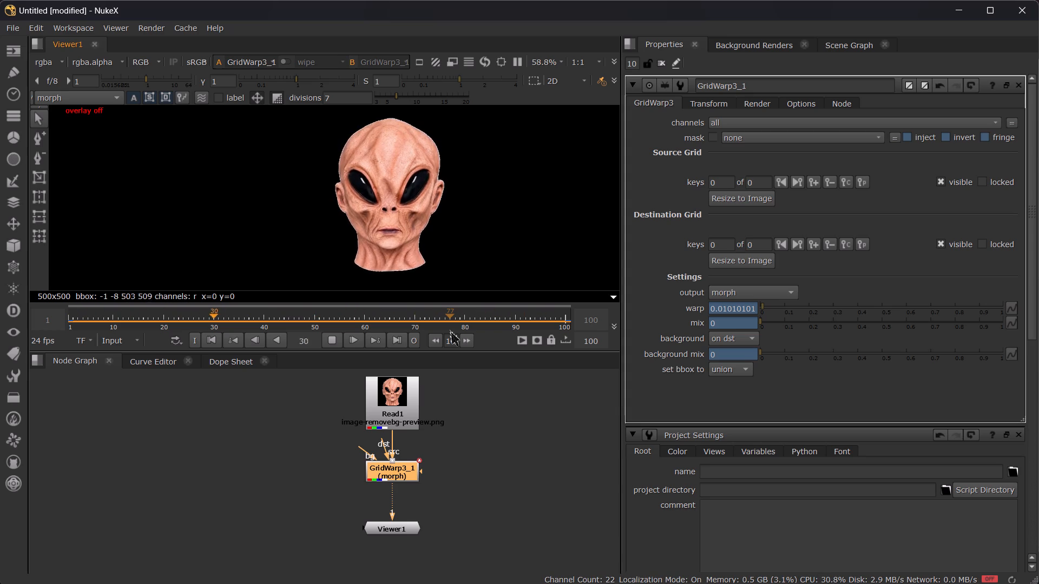
pyautogui.press('.')
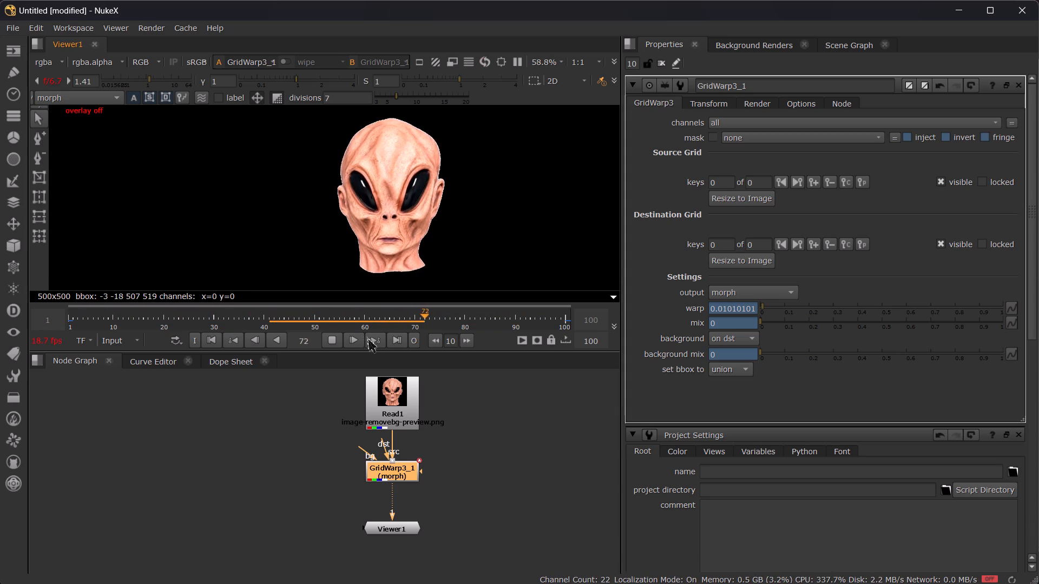
pyautogui.click(339, 343)
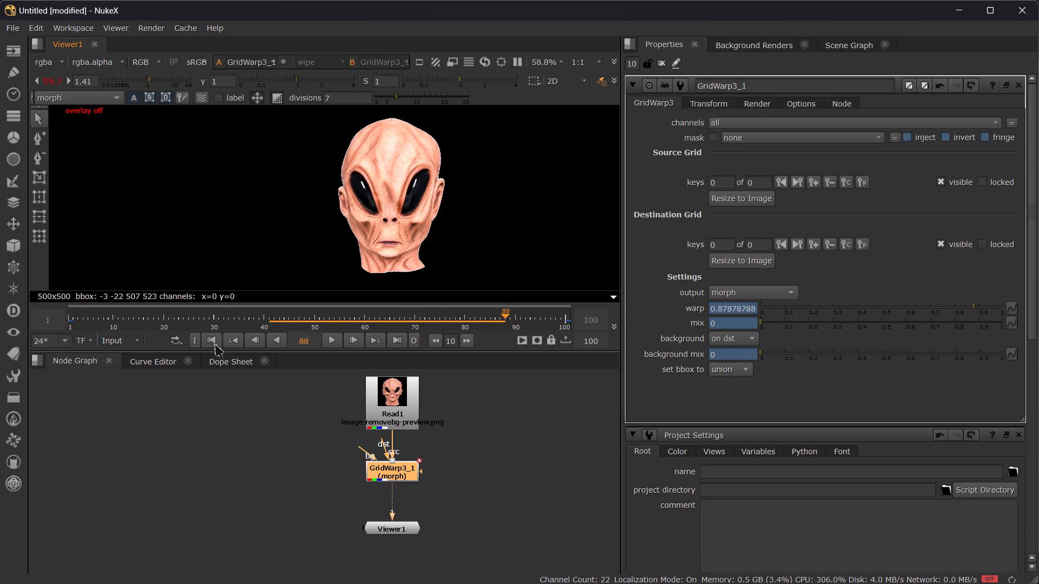
# Return to frame 1 and set a key on all GridWarp3_1 knobs.
pyautogui.doubleClick(214, 342)
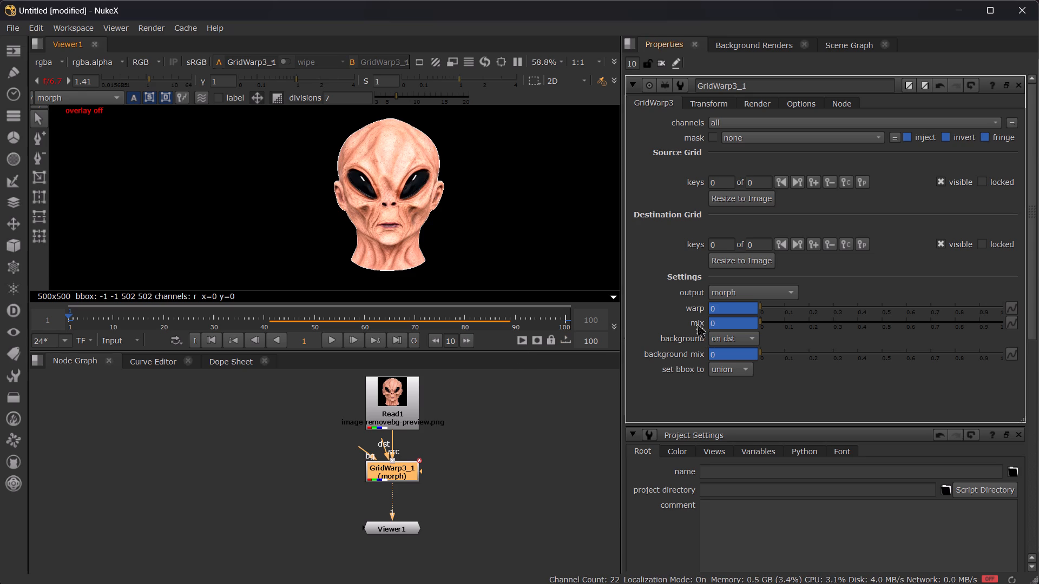
pyautogui.rightClick(696, 322)
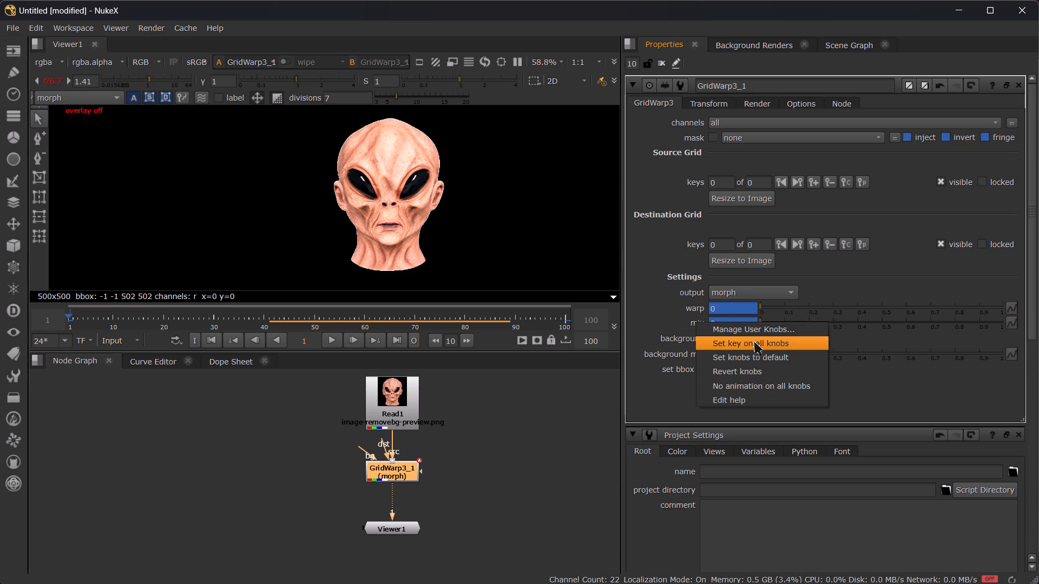
pyautogui.click(775, 346)
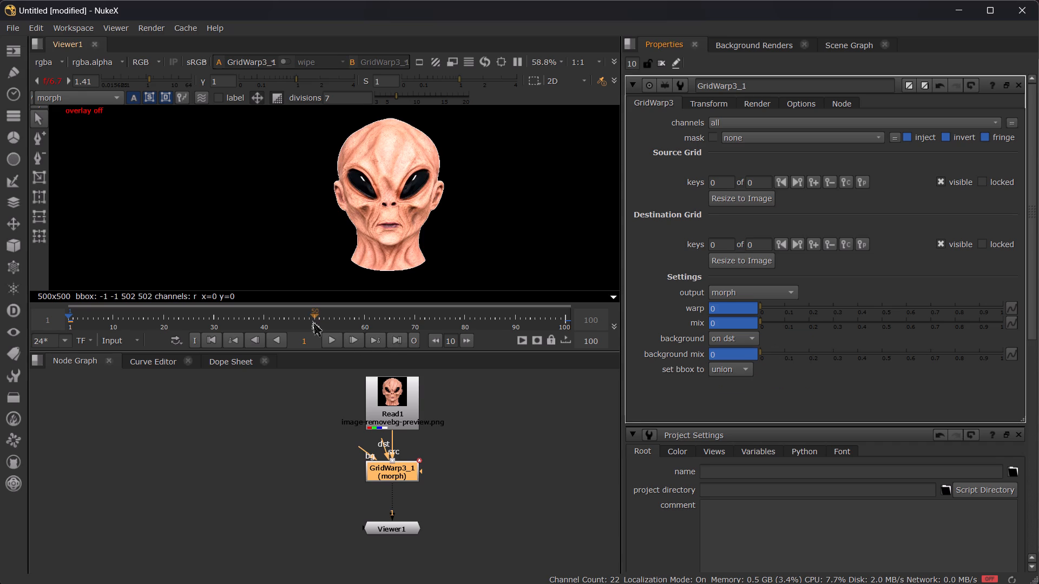
# Move the playhead to frame 50 and set the GridWarp3_1 mix to 0.8.
pyautogui.click(312, 320)
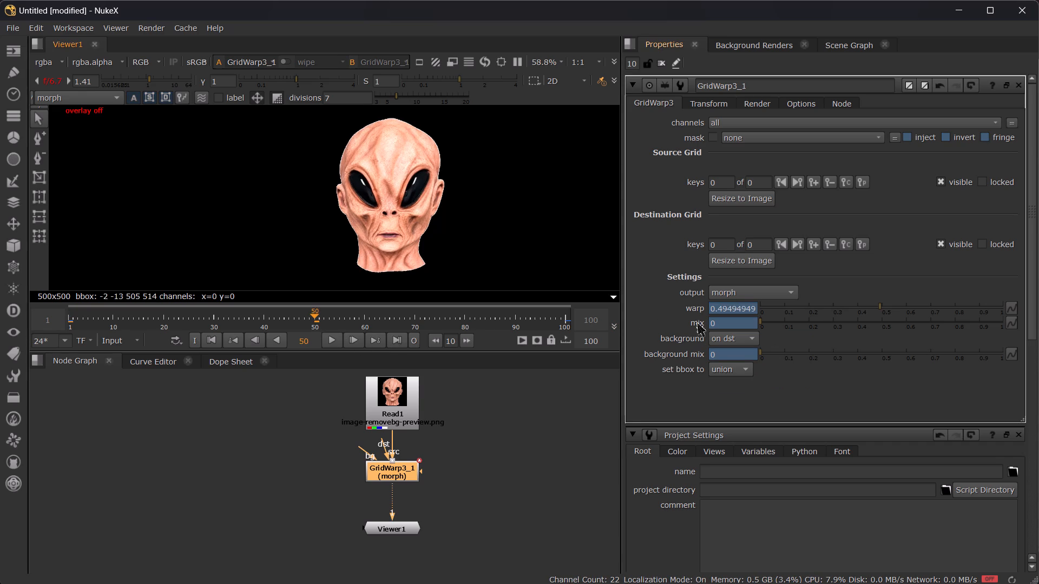
pyautogui.rightClick(696, 320)
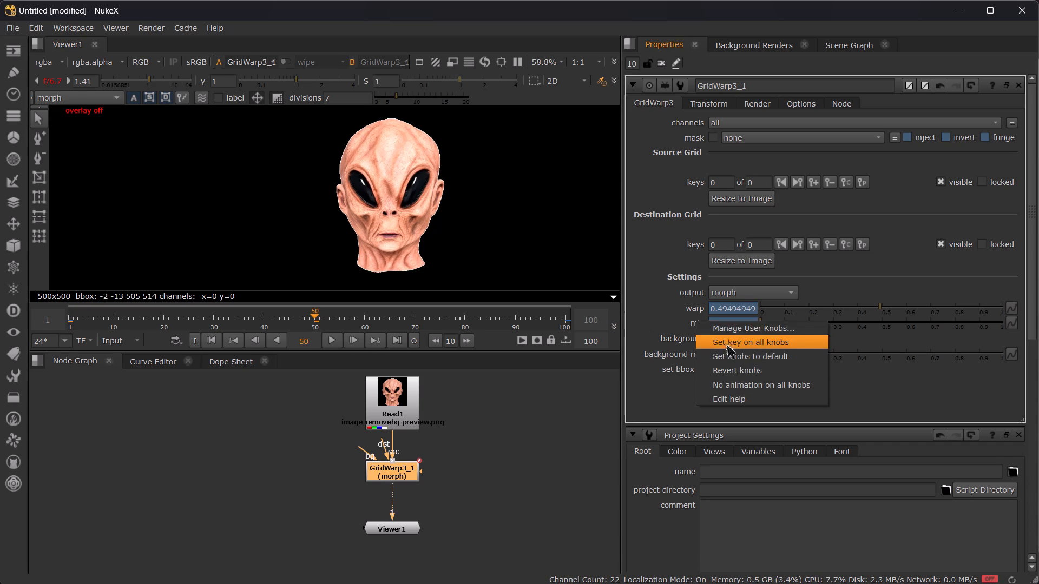
pyautogui.click(579, 309)
pyautogui.click(732, 320)
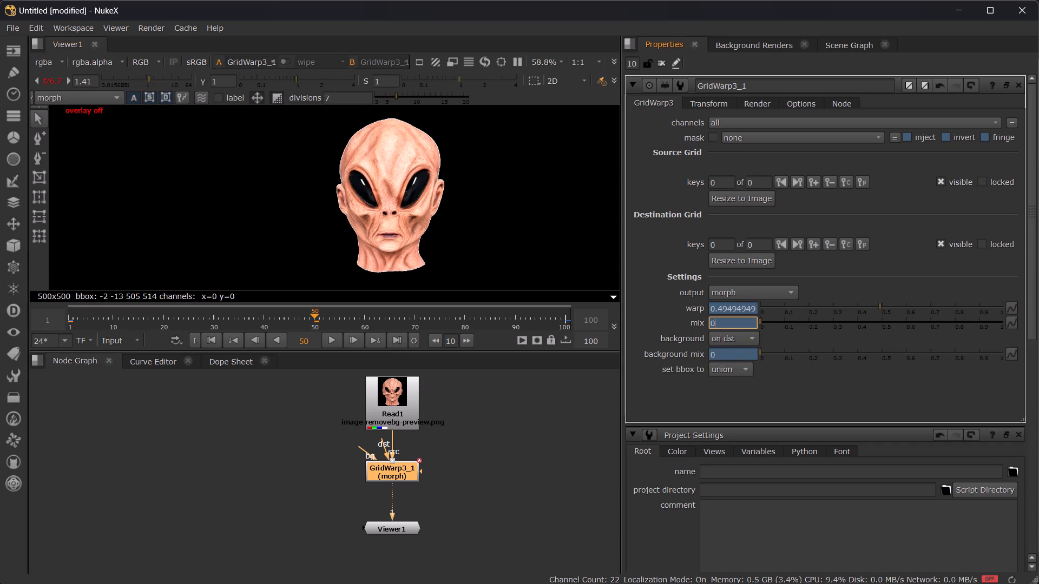
pyautogui.scroll(8, 732, 320)
pyautogui.click(732, 320)
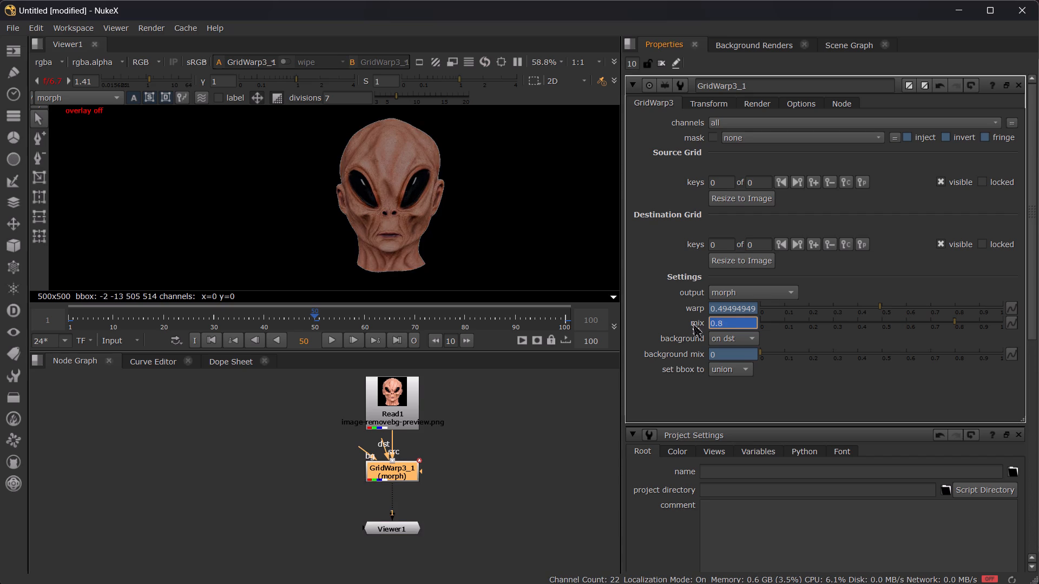
pyautogui.click(692, 322)
pyautogui.rightClick(692, 322)
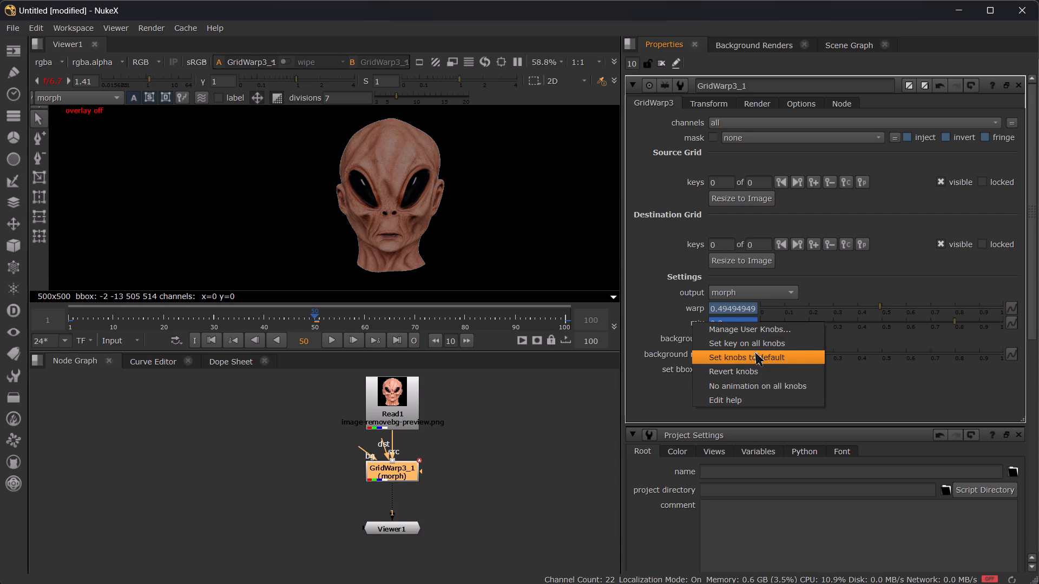
pyautogui.click(575, 424)
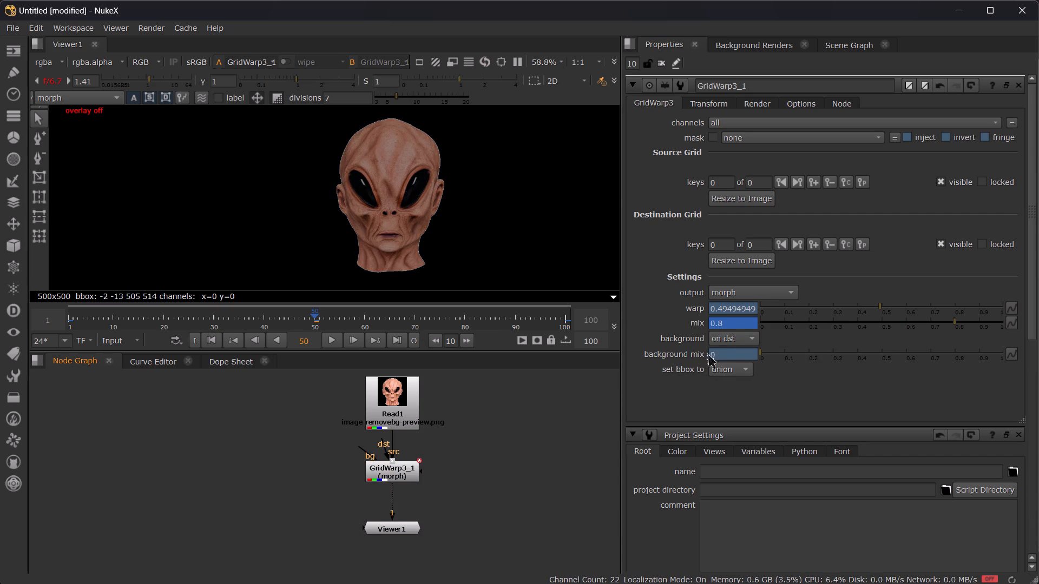
# Move the playhead to the last frame, 100, and set the GridWarp3_1 mix to 0.
pyautogui.click(481, 310)
pyautogui.click(399, 342)
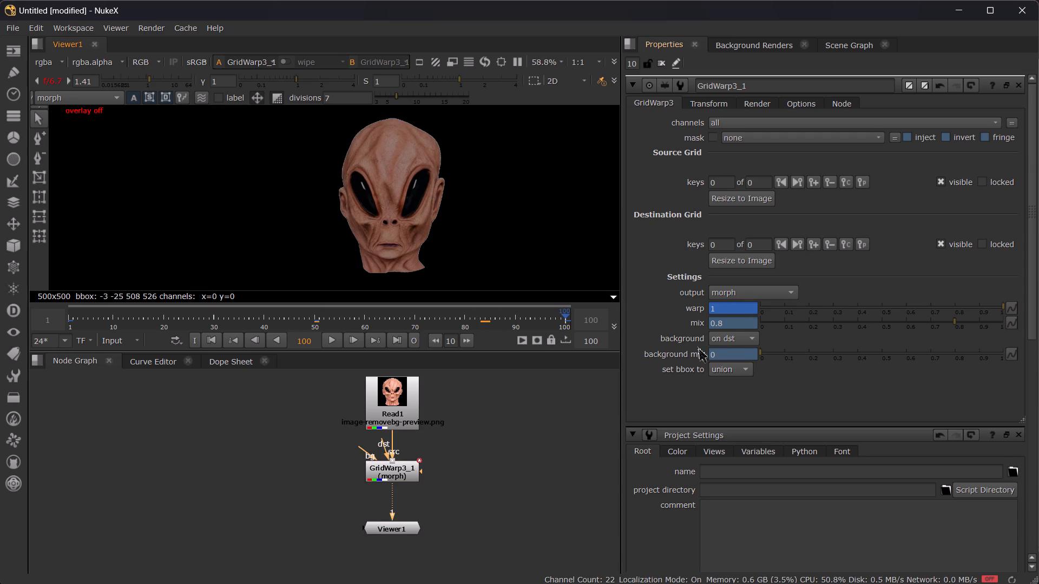
pyautogui.click(729, 329)
pyautogui.click(731, 326)
pyautogui.scroll(-5, 731, 326)
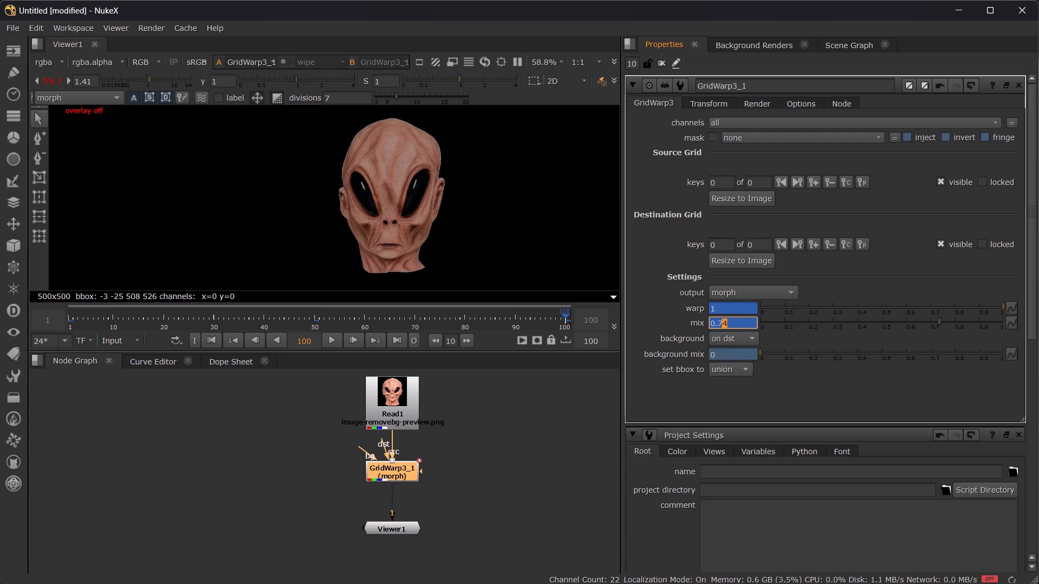
pyautogui.scroll(-8, 731, 326)
pyautogui.click(731, 326)
pyautogui.hotkey('ctrl', 'a')
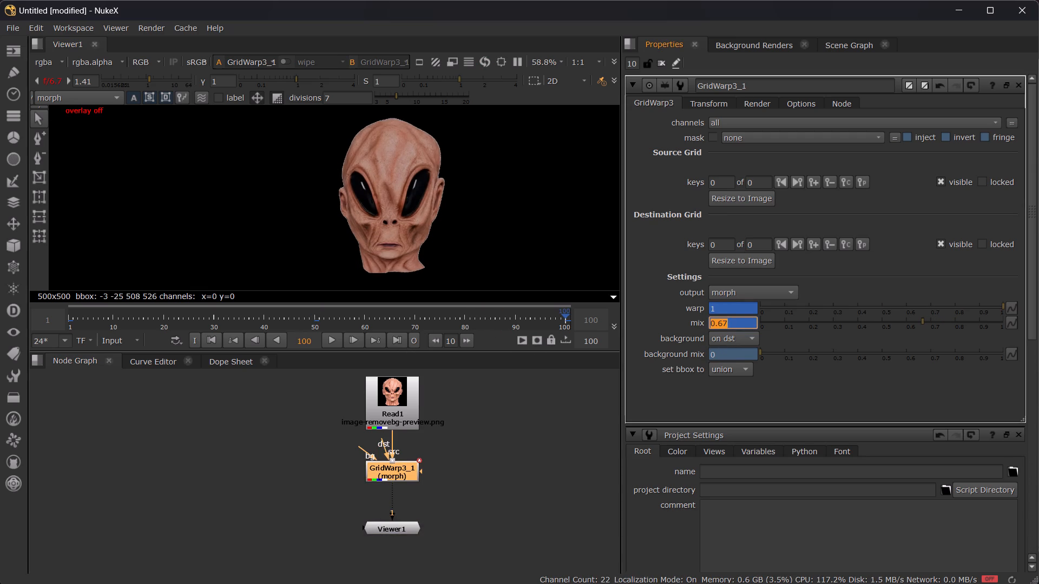
pyautogui.press('0')
pyautogui.press('Return')
pyautogui.click(527, 454)
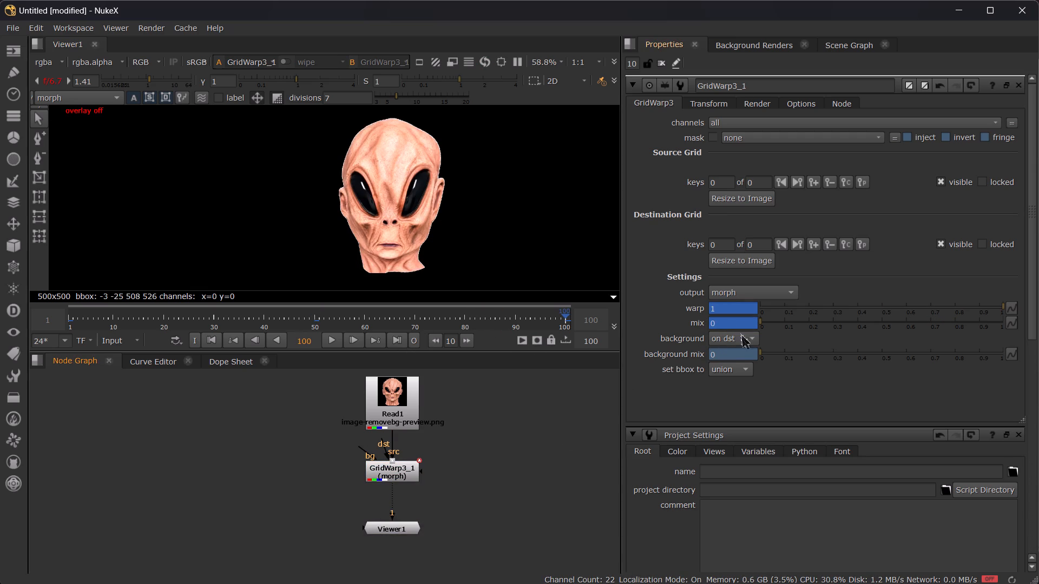
# Play the combined warp and mix animation from the start, stop it and return to frame 1.
pyautogui.moveTo(220, 342); pyautogui.dragTo(214, 342)
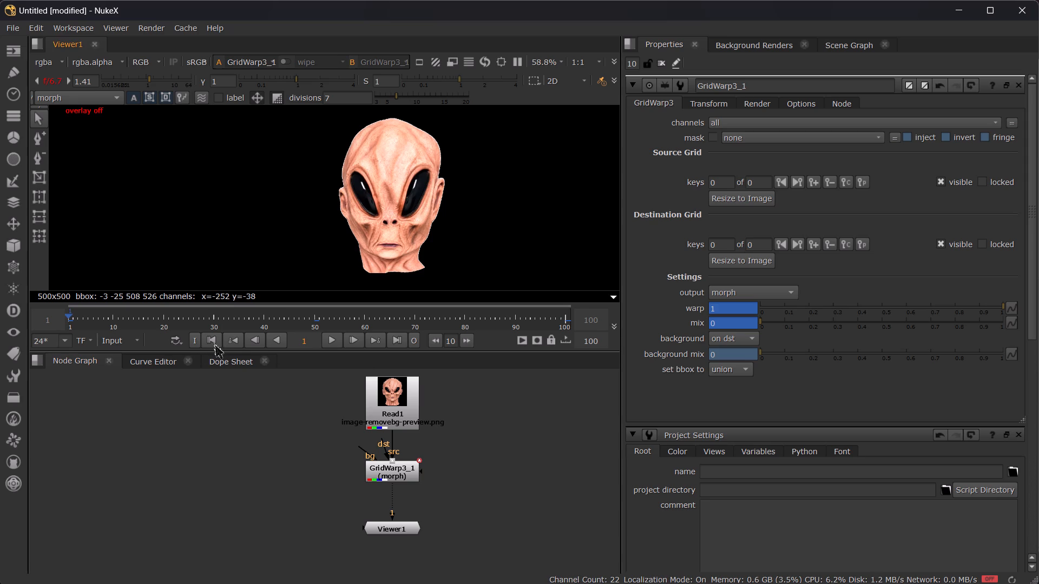
pyautogui.click(353, 336)
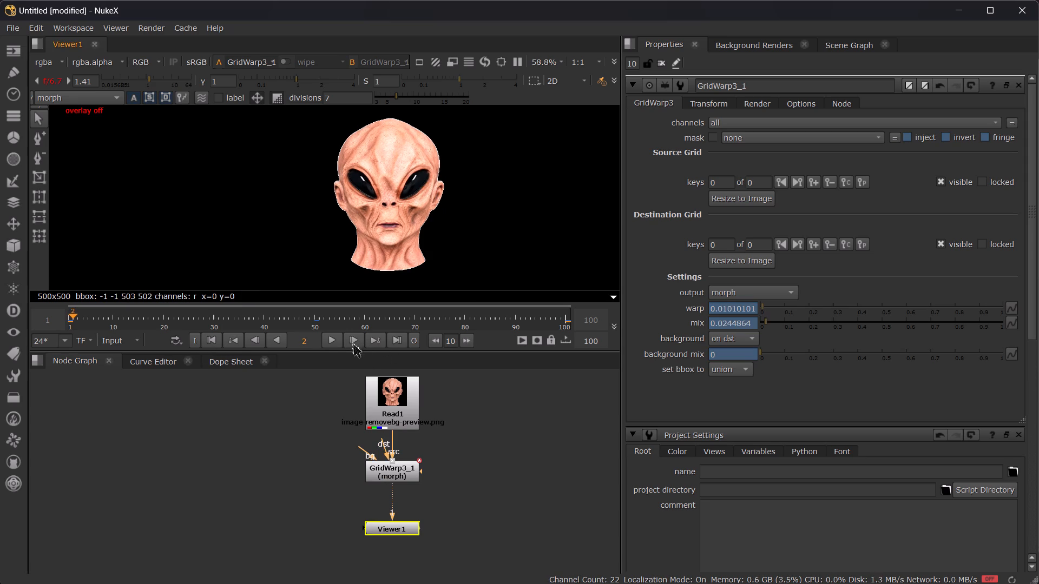
pyautogui.click(334, 342)
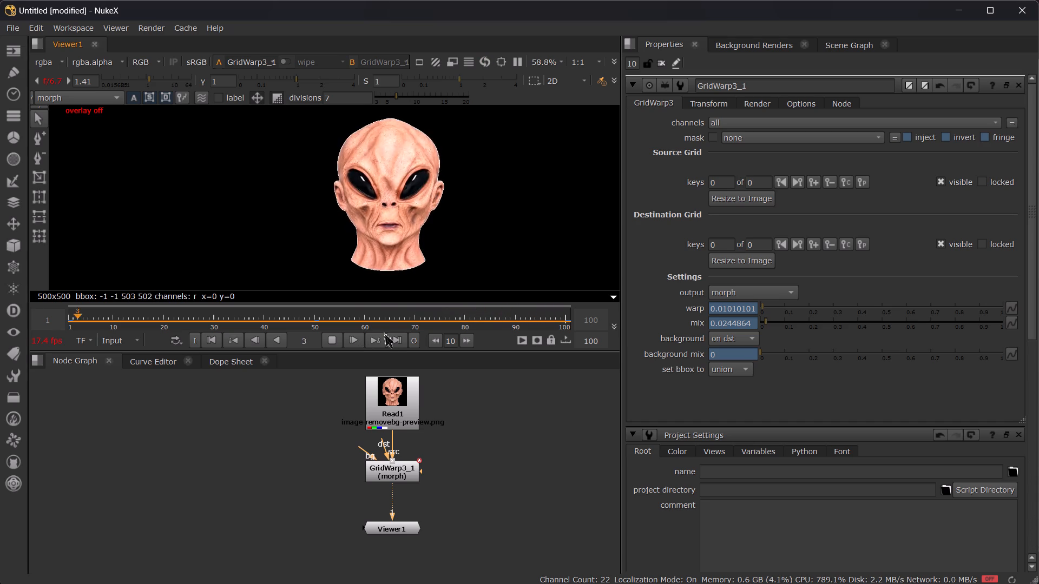
pyautogui.click(333, 341)
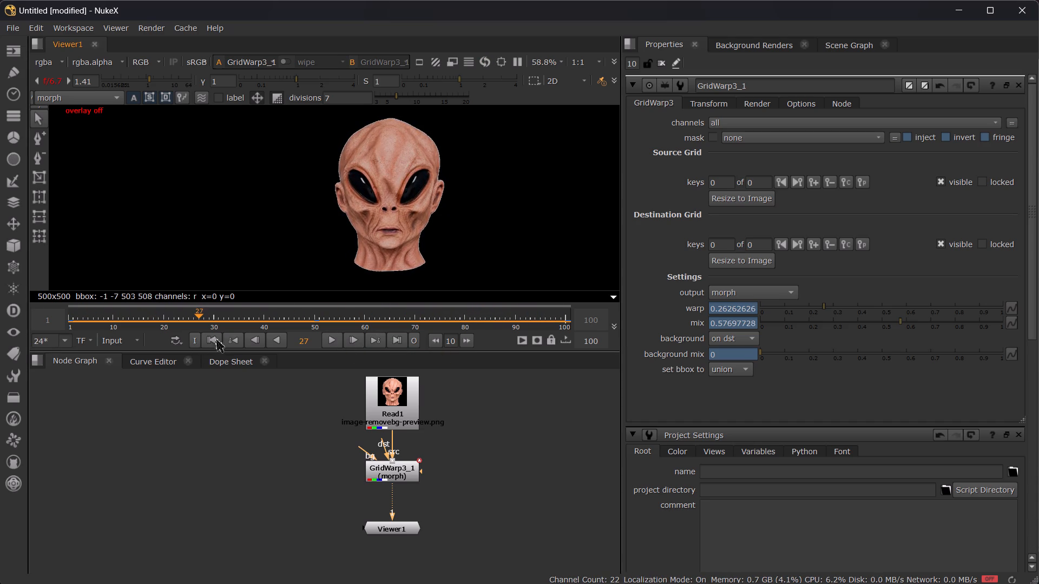
pyautogui.click(215, 336)
# Switch to the lesson video and skip ahead through the mix keying and playback part, pausing there.
pyautogui.hotkey('alt', 'Tab')
pyautogui.press('space')
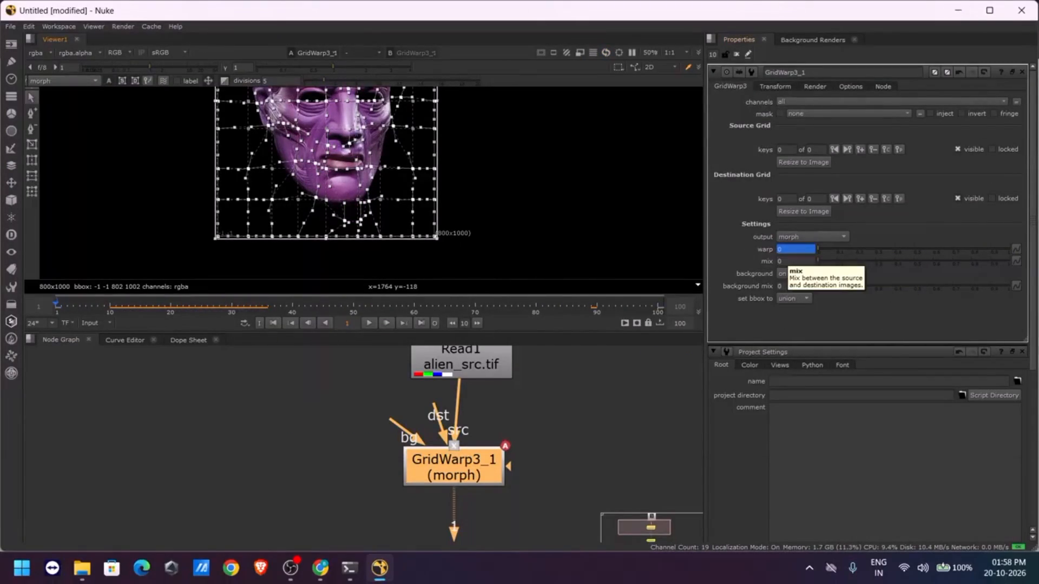
pyautogui.press('Right')
pyautogui.press('Right')
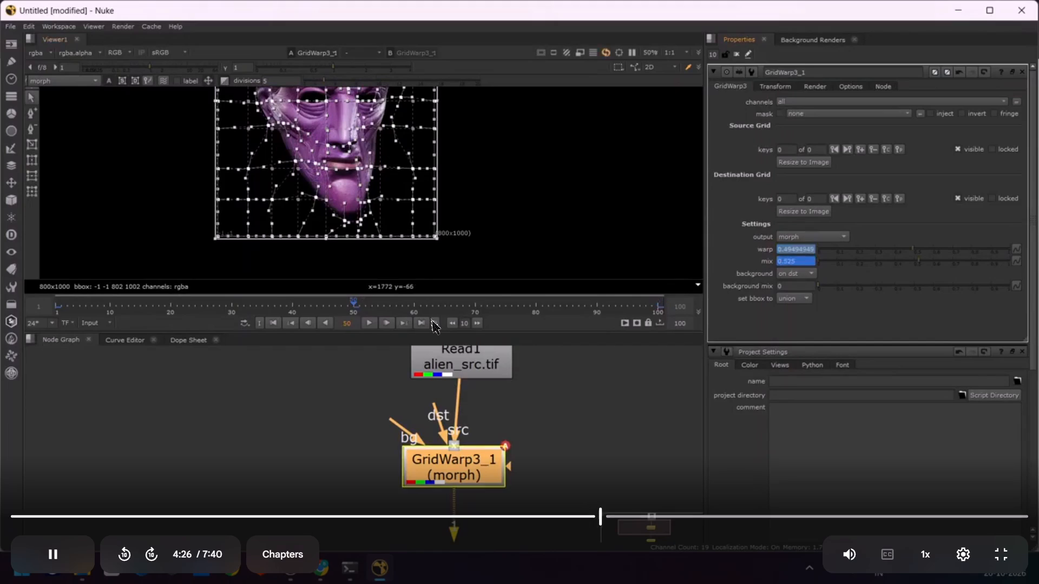
pyautogui.press('Right')
pyautogui.press('Right')
pyautogui.press('Right')
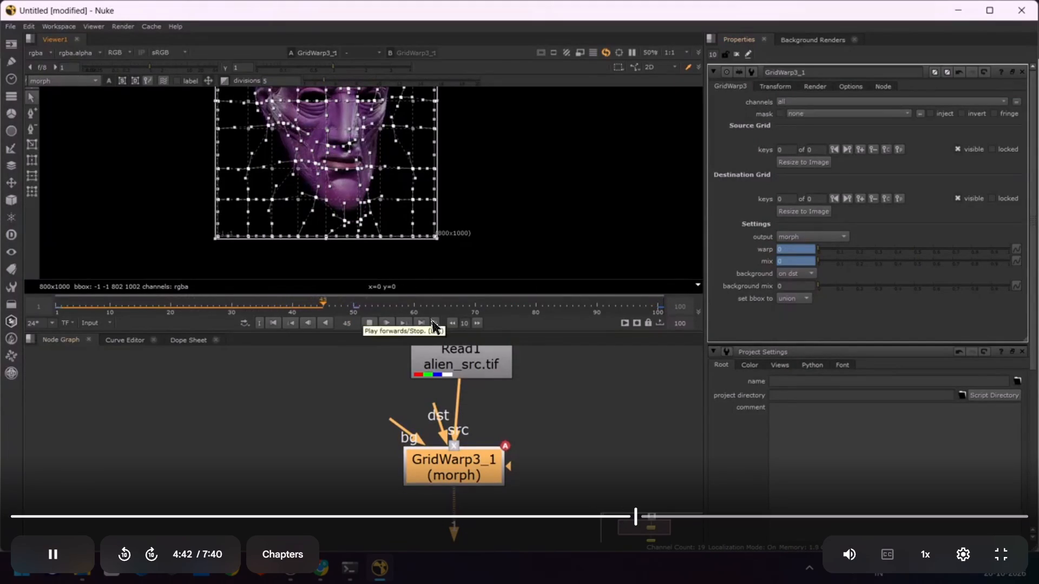
pyautogui.press('Right')
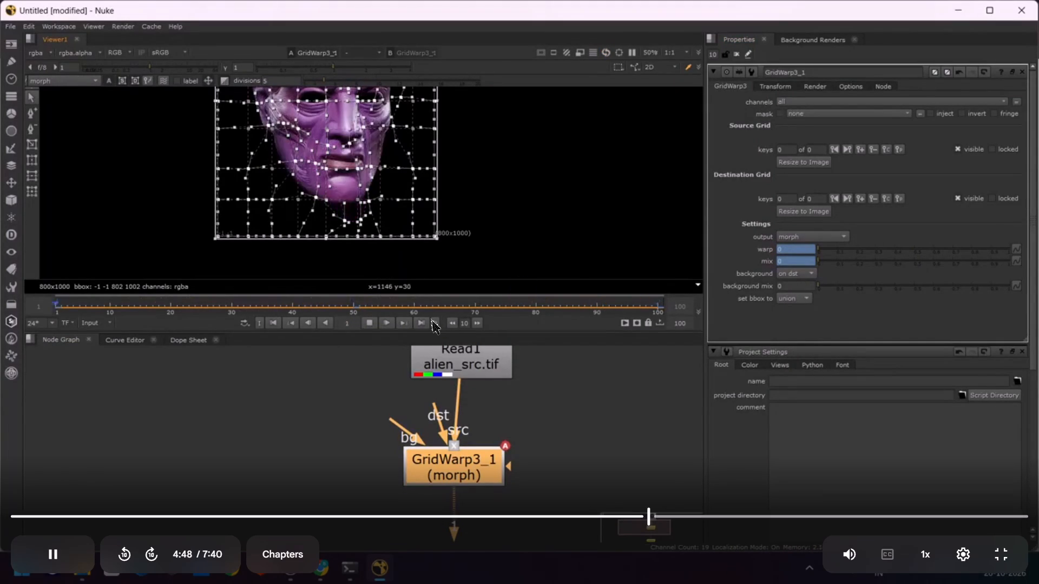
pyautogui.press('space')
# Switch to NukeX and take a rectangular screenshot spanning the viewer, timeline, node graph and GridWarp3_1 properties.
pyautogui.hotkey('alt', 'Tab')
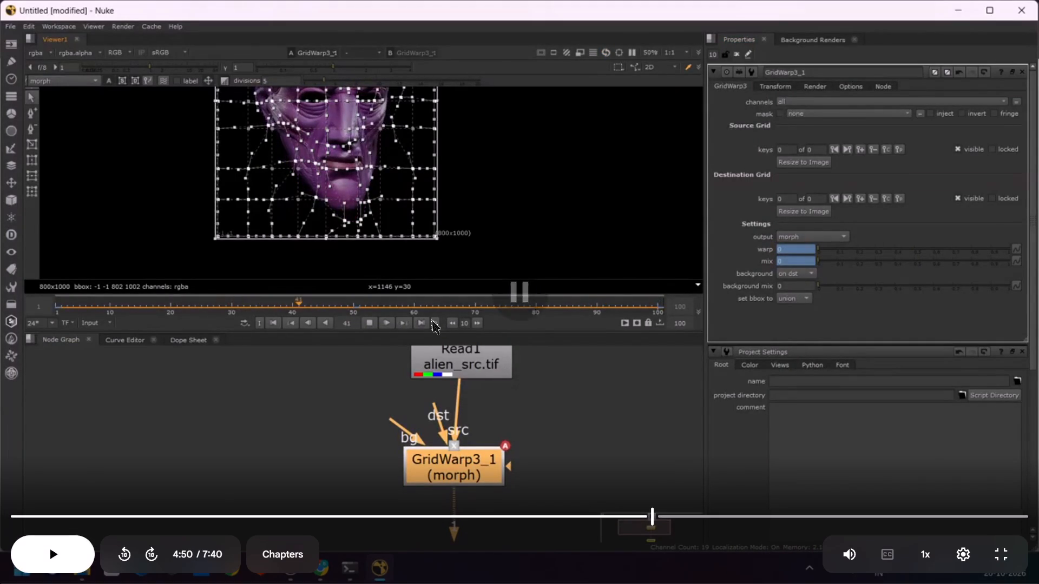
pyautogui.scroll(2, 487, 462)
pyautogui.scroll(-3, 481, 469)
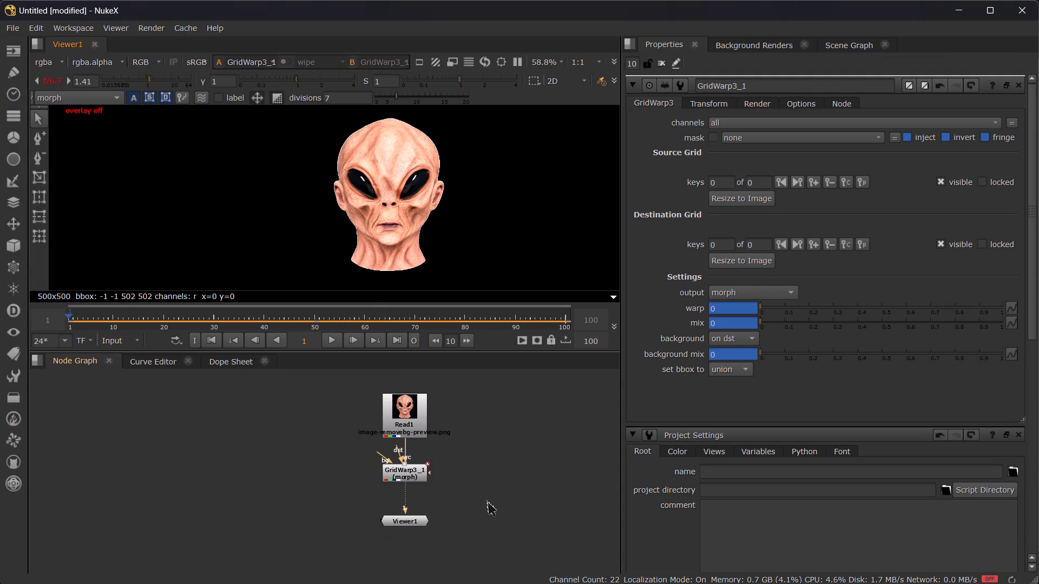
pyautogui.press('shift+super+a')
pyautogui.press('shift+super+s')
pyautogui.moveTo(37, 83); pyautogui.dragTo(680, 486)
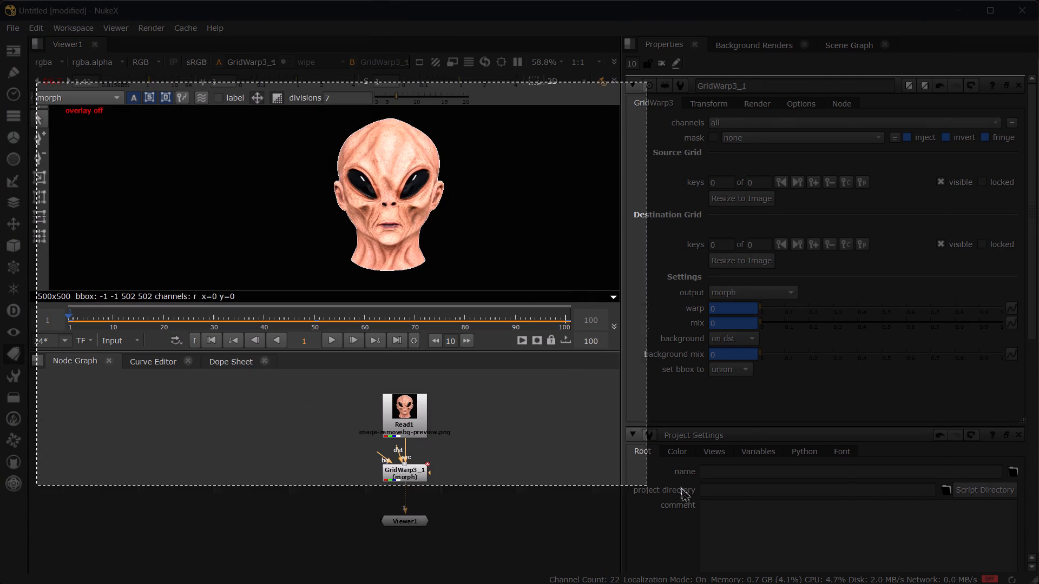
pyautogui.moveTo(680, 486); pyautogui.dragTo(904, 565)
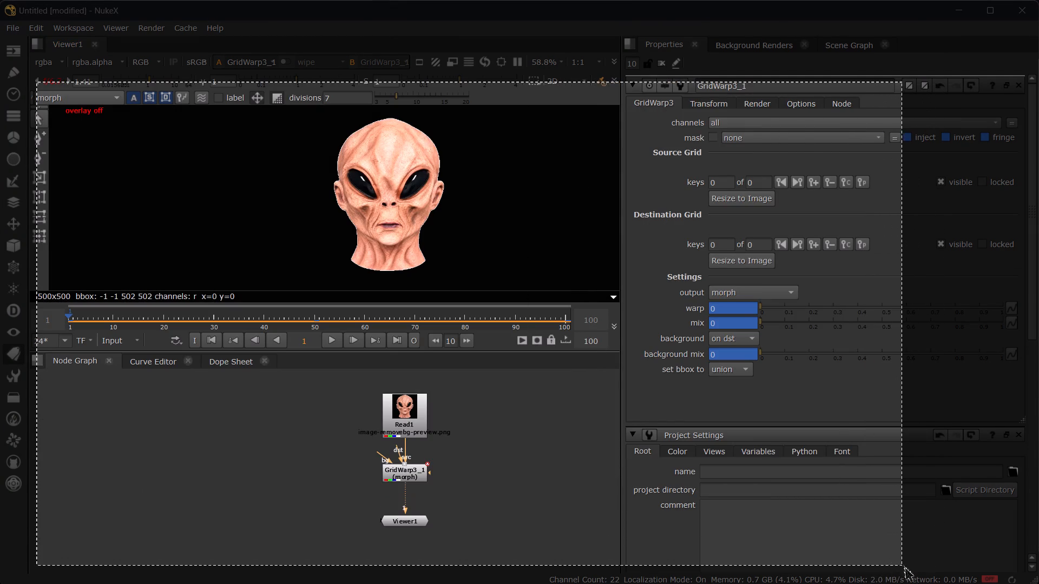
pyautogui.moveTo(904, 565); pyautogui.dragTo(931, 574)
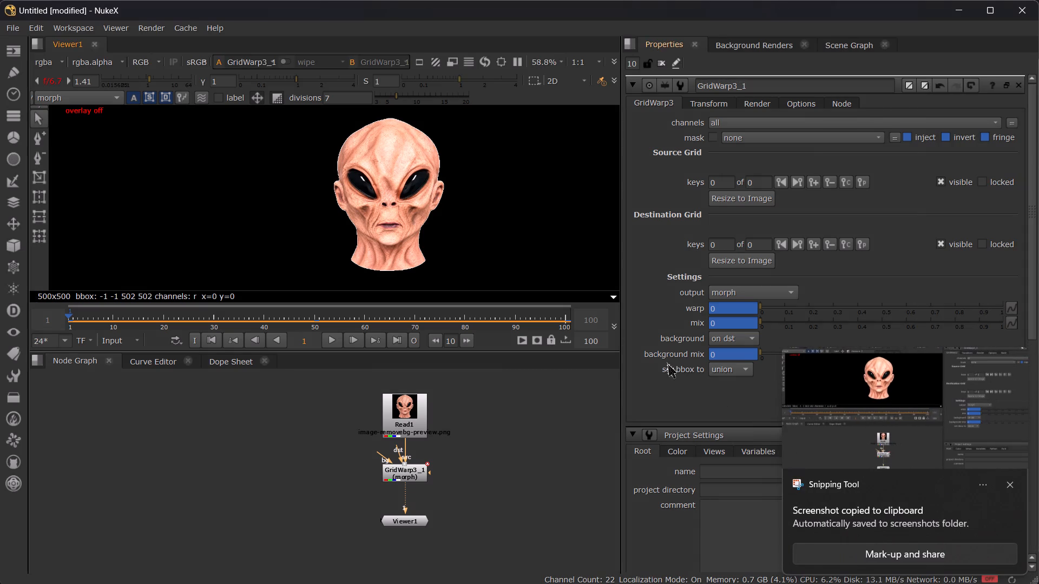
# Save the captured screenshot as a PNG named morphing in the ScreenShots folder within Downloads, and close Snipping Tool.
pyautogui.click(922, 439)
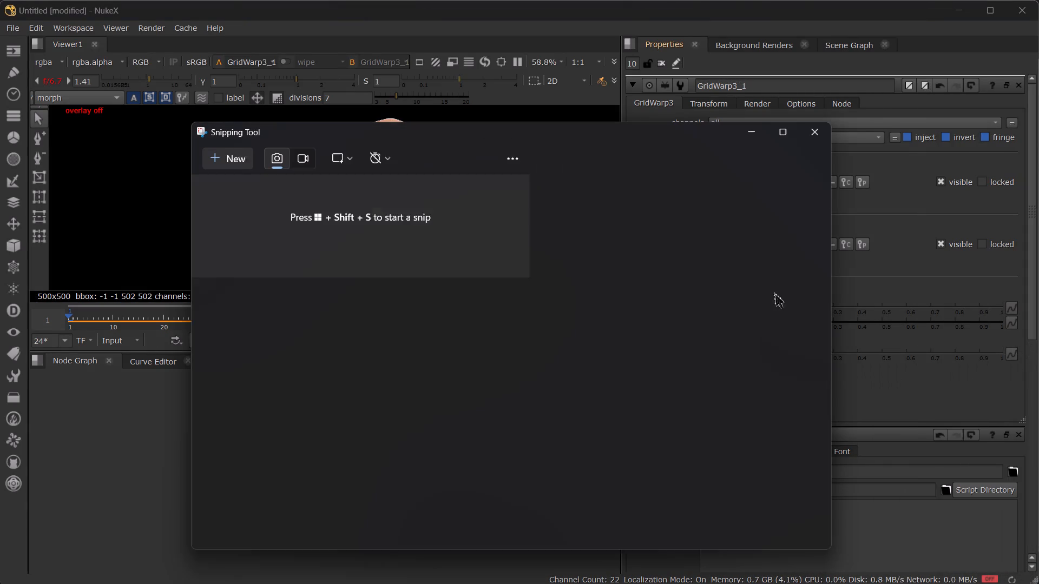
pyautogui.click(713, 159)
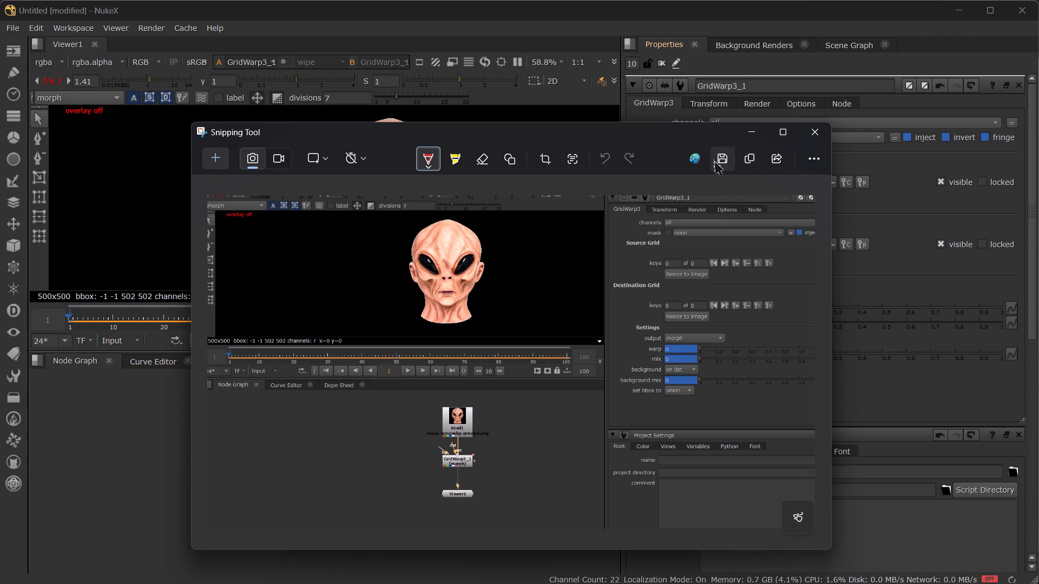
pyautogui.click(49, 201)
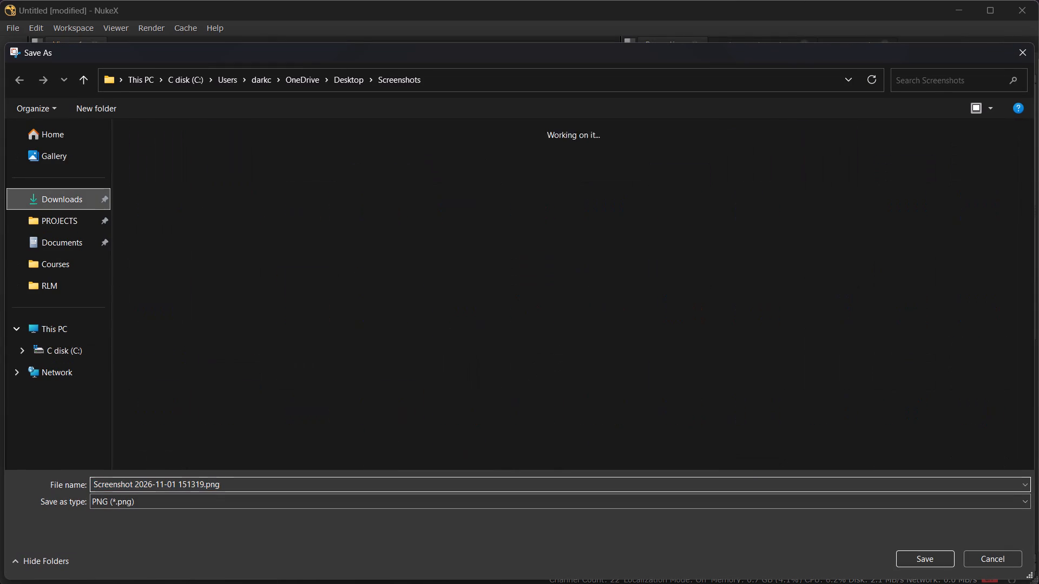
pyautogui.doubleClick(182, 192)
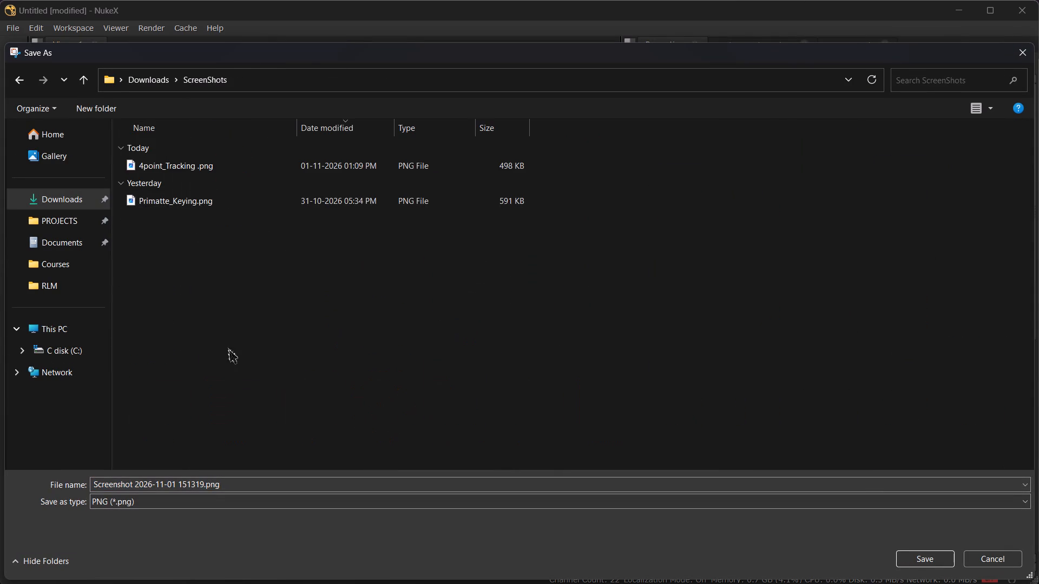
pyautogui.click(238, 477)
pyautogui.write('morph')
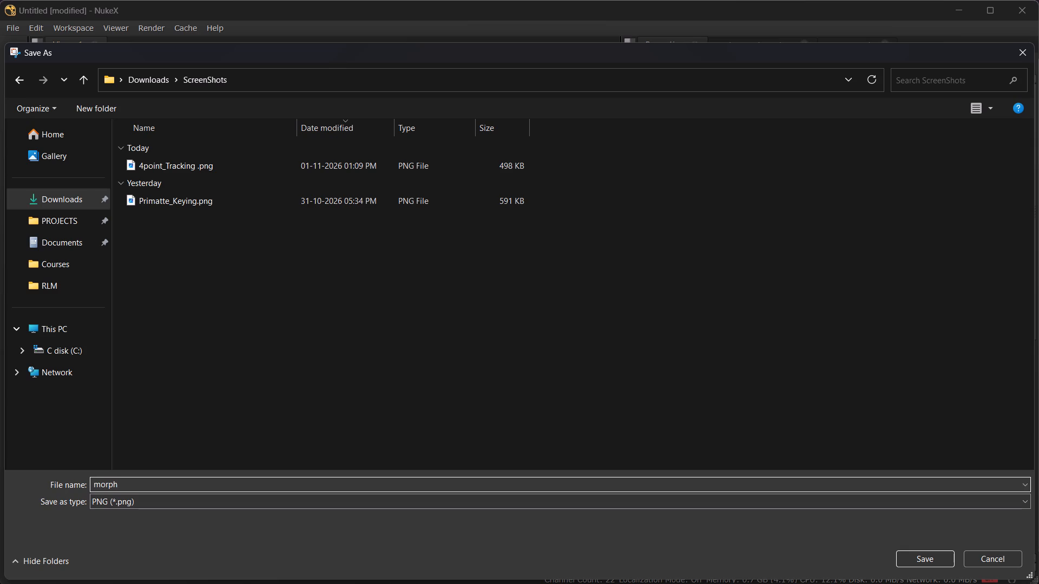
pyautogui.write('ing')
pyautogui.press('Return')
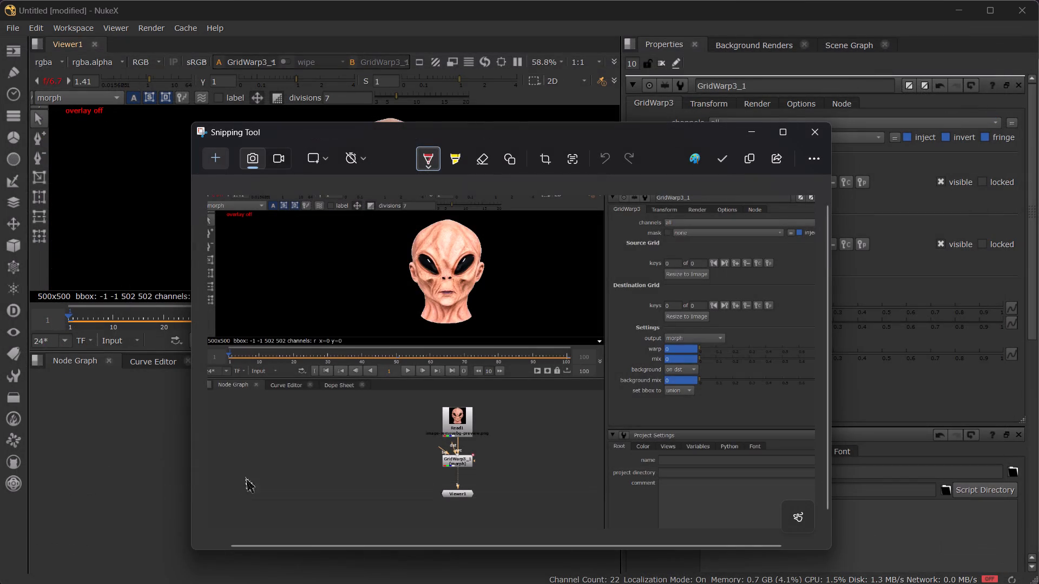
pyautogui.click(819, 135)
# Switch back to the lesson video in Chrome and resume its playback.
pyautogui.press('space')
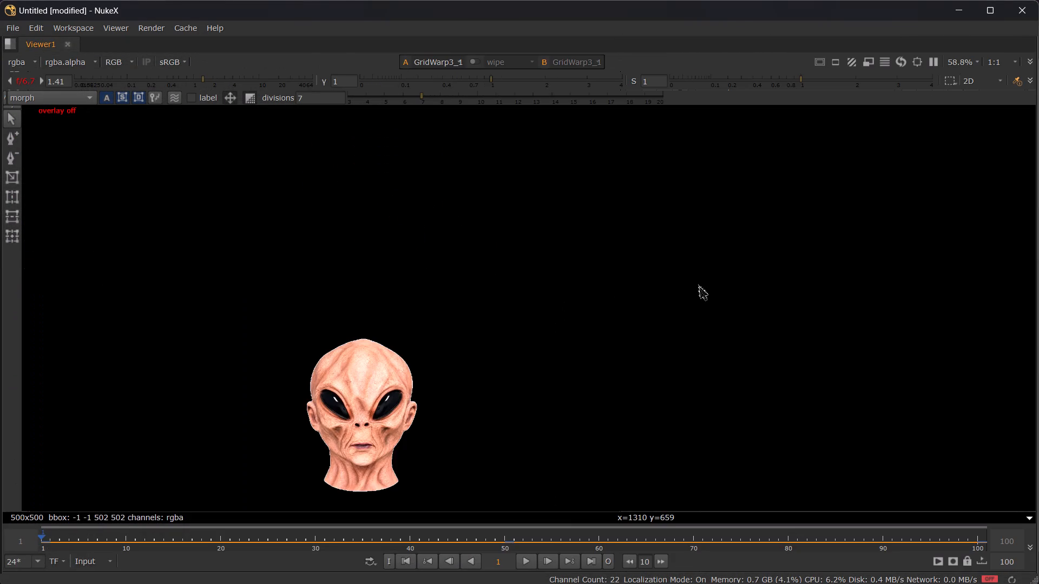
pyautogui.press('space')
pyautogui.hotkey('alt', 'Tab')
pyautogui.press('space')
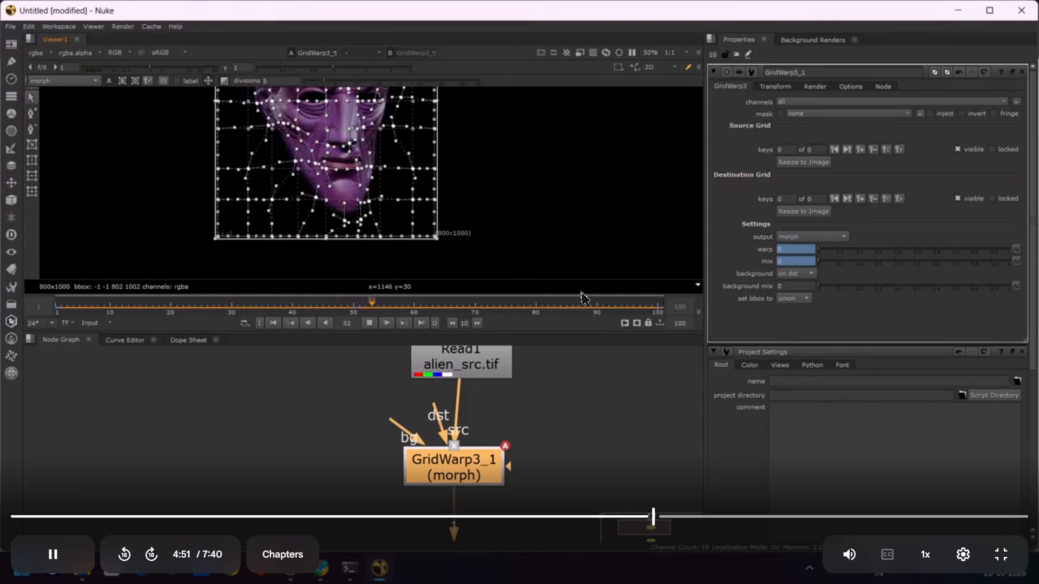
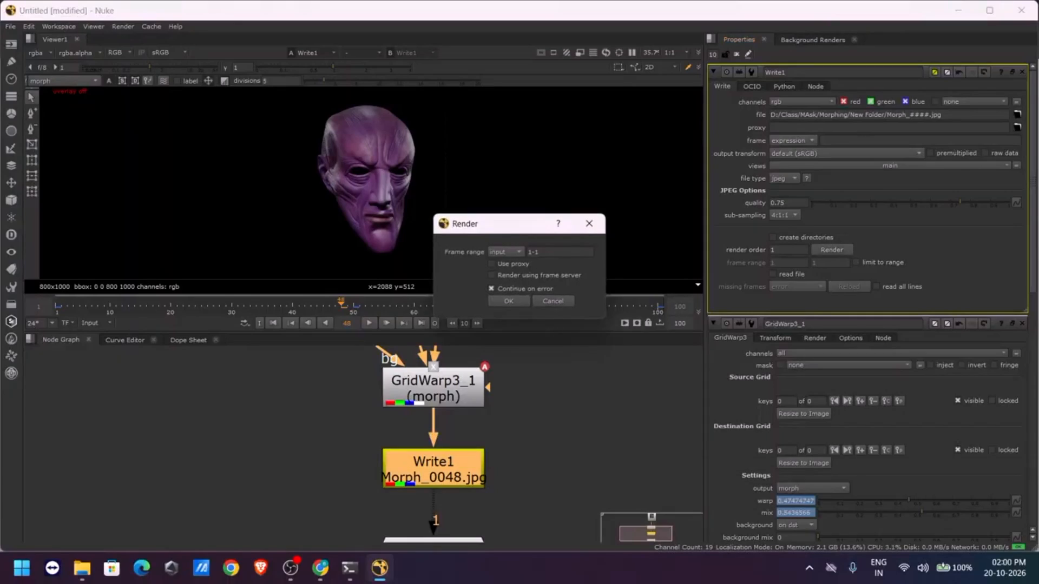
# Pause the lesson, switch to NukeX and add a Write node between GridWarp3_1 and the viewer.
pyautogui.press('space')
pyautogui.hotkey('alt', 'Tab')
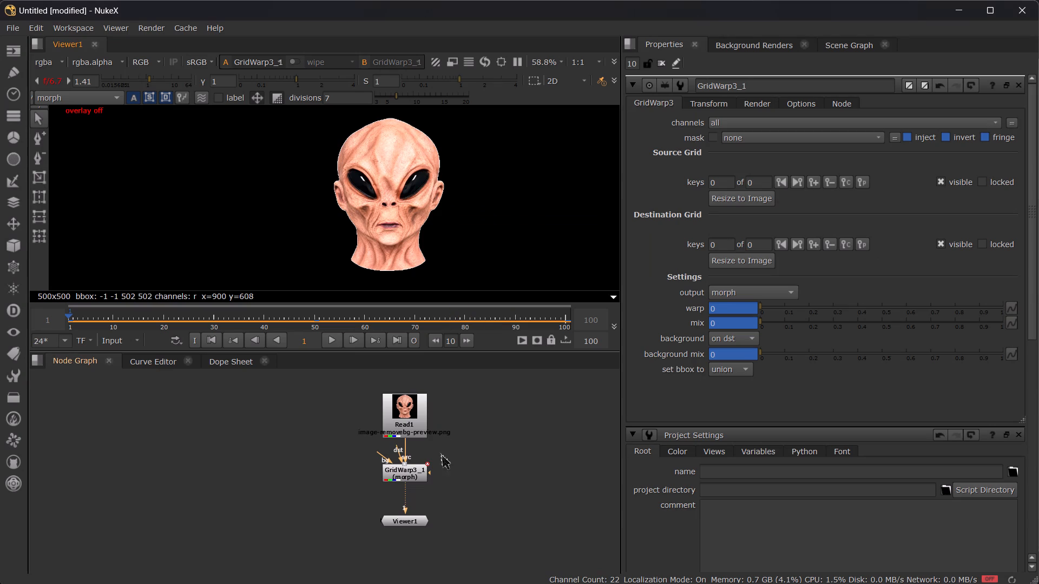
pyautogui.scroll(4, 450, 469)
pyautogui.click(378, 473)
pyautogui.keyDown('shift'); pyautogui.middleClick(466, 474); pyautogui.keyUp('shift')
pyautogui.press('w')
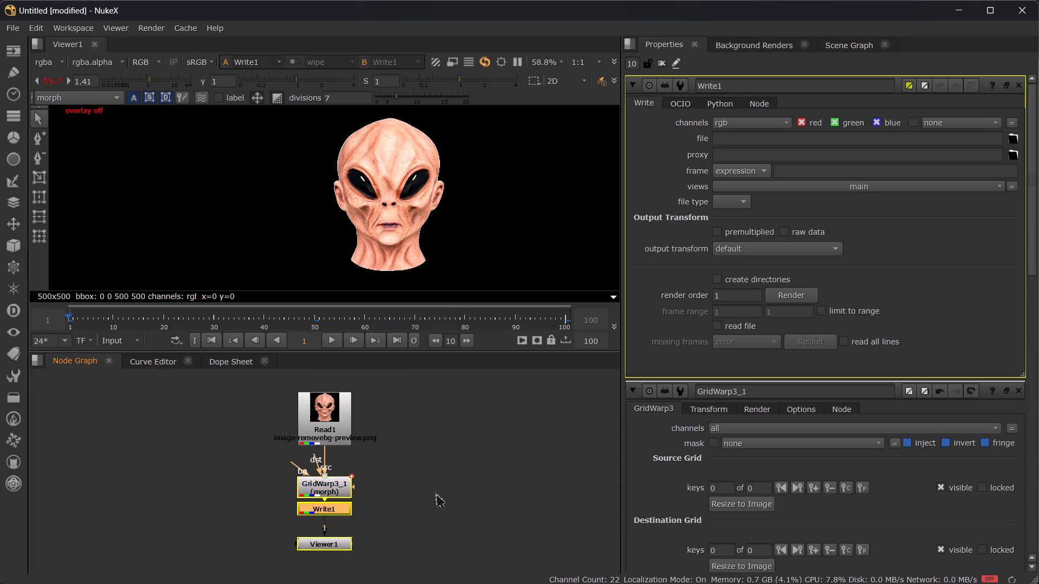
pyautogui.keyDown('shift'); pyautogui.moveTo(441, 495); pyautogui.dragTo(459, 429, button='middle'); pyautogui.keyUp('shift')
pyautogui.scroll(3, 385, 463)
pyautogui.click(331, 428)
pyautogui.doubleClick(331, 428)
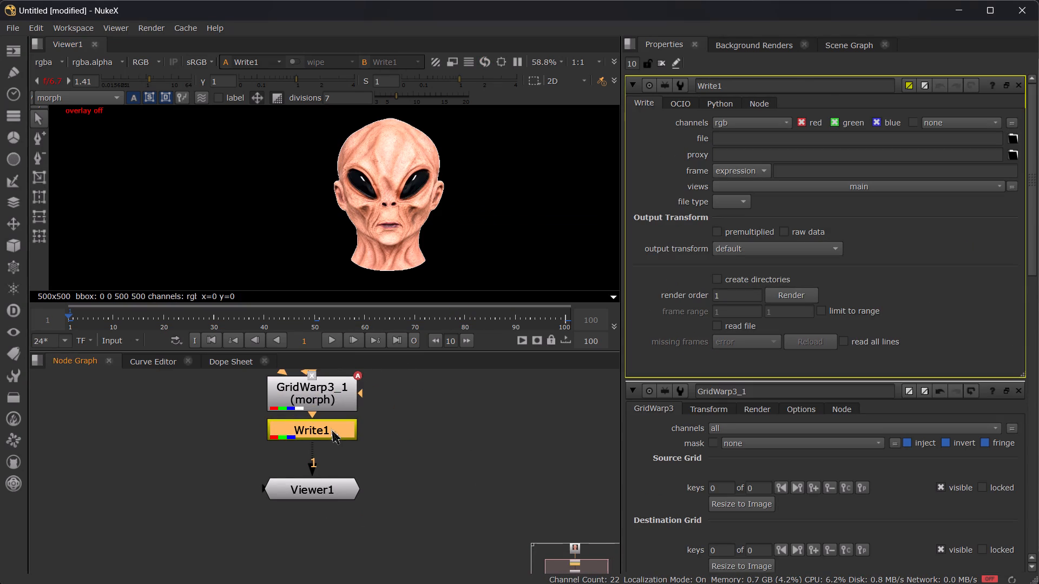
# Open the file browser for Write1's output file and browse the Home, Current, Nuke and C:/ locations for a save folder.
pyautogui.click(1017, 138)
pyautogui.click(1002, 138)
pyautogui.click(1011, 138)
pyautogui.scroll(1, 1011, 138)
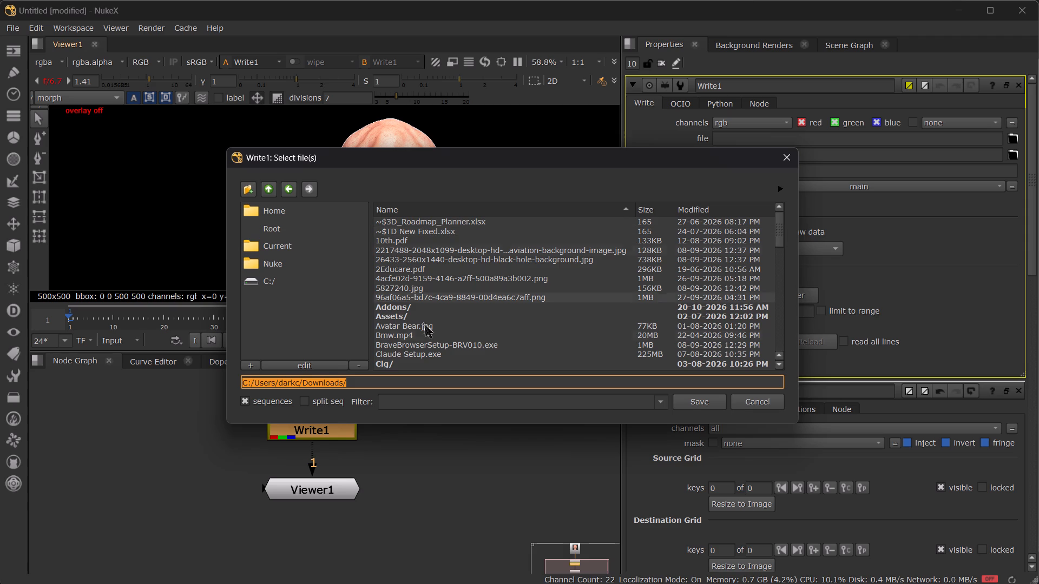
pyautogui.click(298, 217)
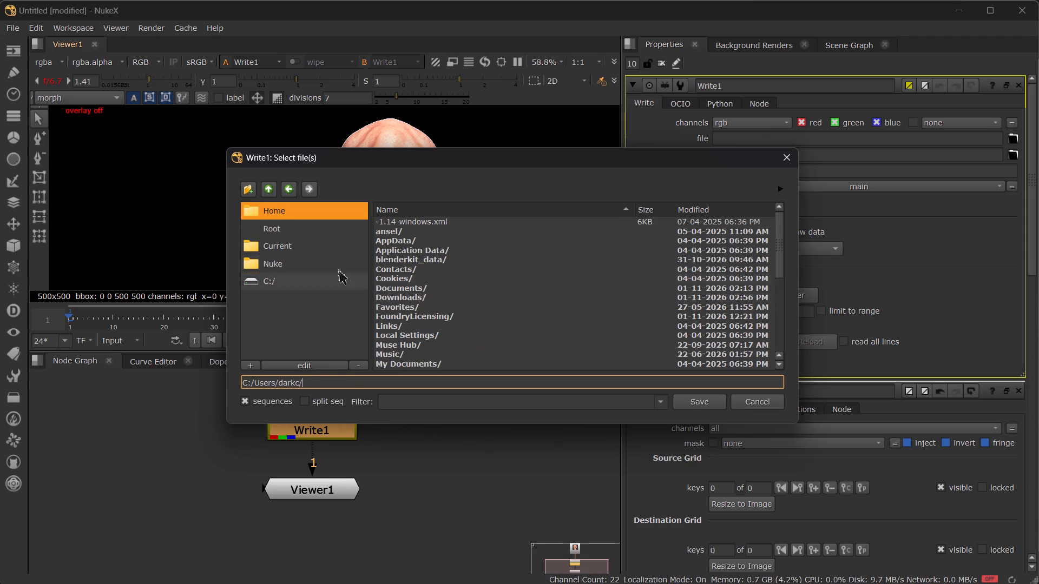
pyautogui.click(303, 249)
pyautogui.click(299, 260)
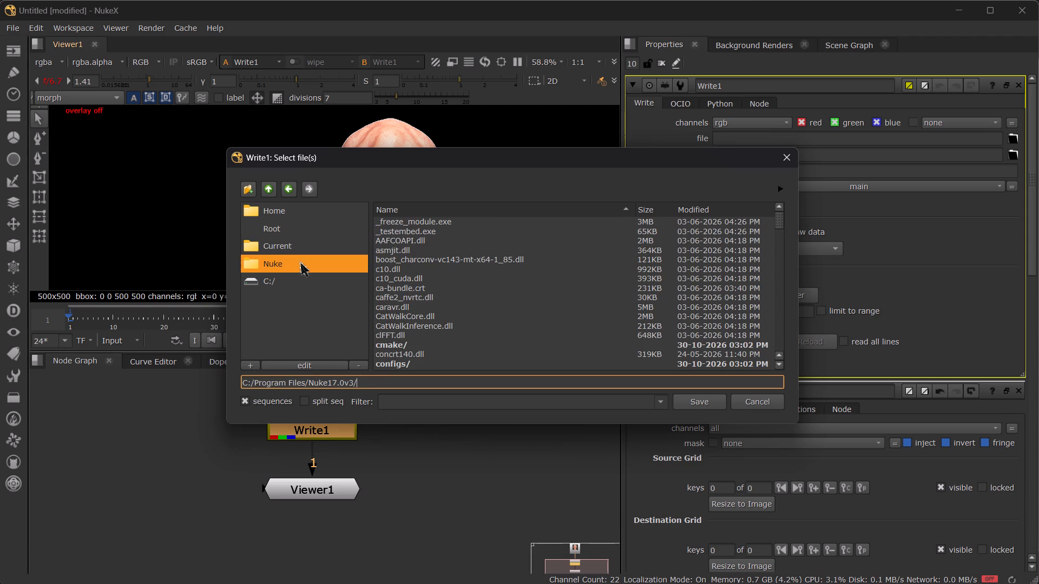
pyautogui.scroll(1, 299, 260)
pyautogui.click(276, 281)
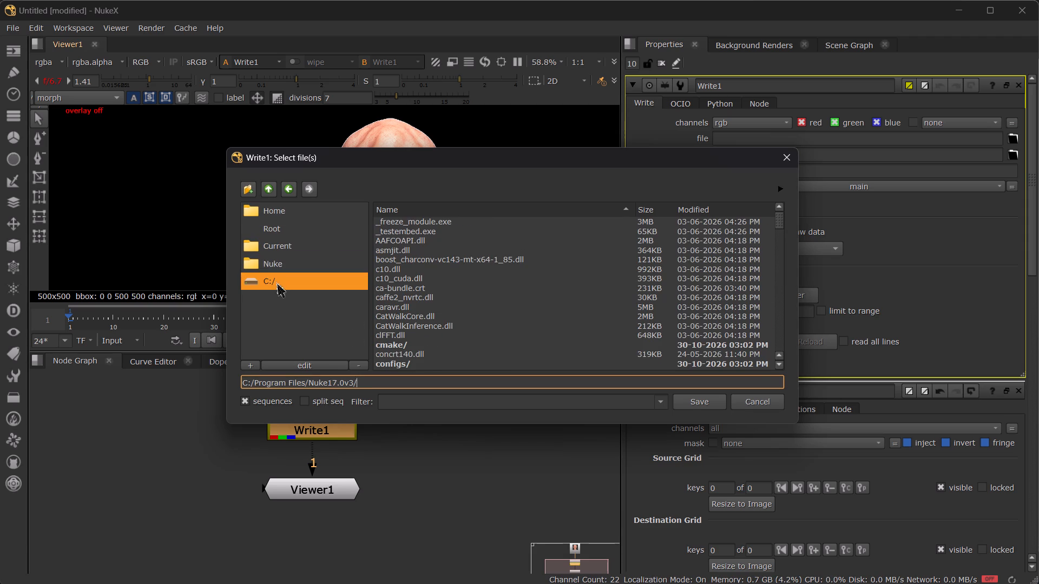
pyautogui.doubleClick(416, 258)
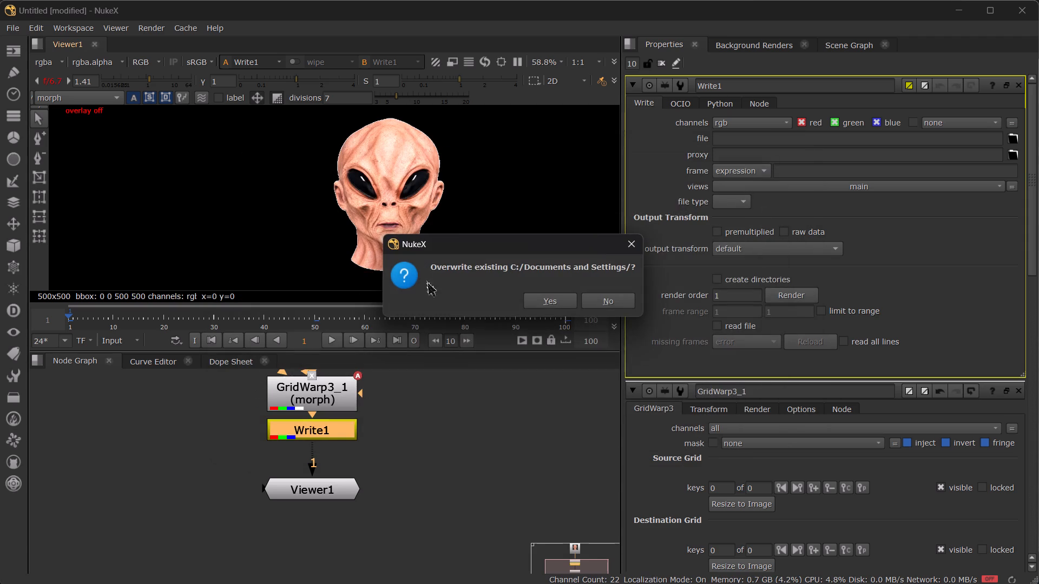
# Decline overwriting the existing folder, reopen the browser for Write1's output file and go to the Documents folder under Home.
pyautogui.click(616, 301)
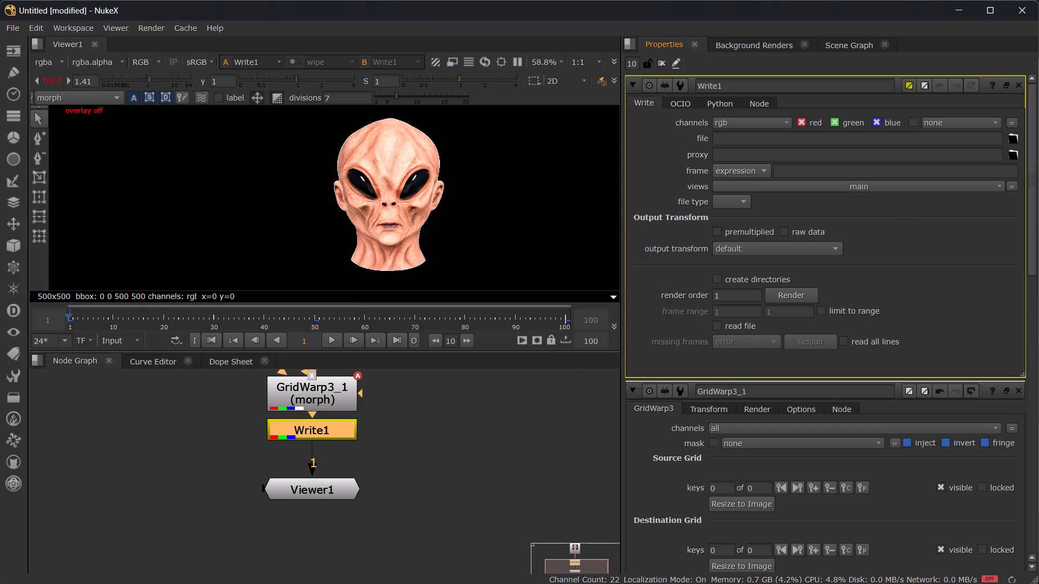
pyautogui.click(1014, 141)
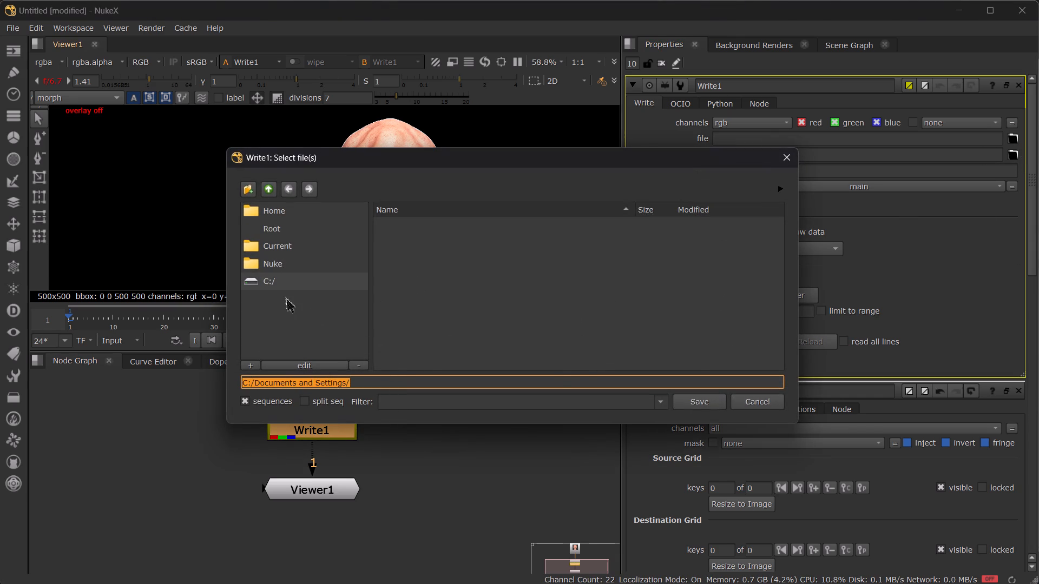
pyautogui.click(305, 284)
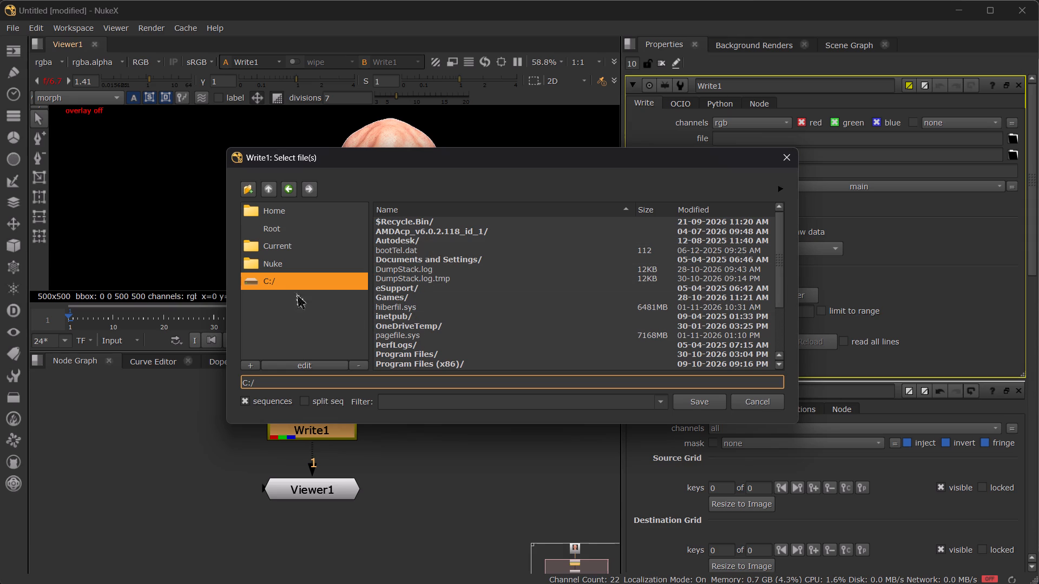
pyautogui.scroll(-2, 444, 328)
pyautogui.scroll(6, 477, 351)
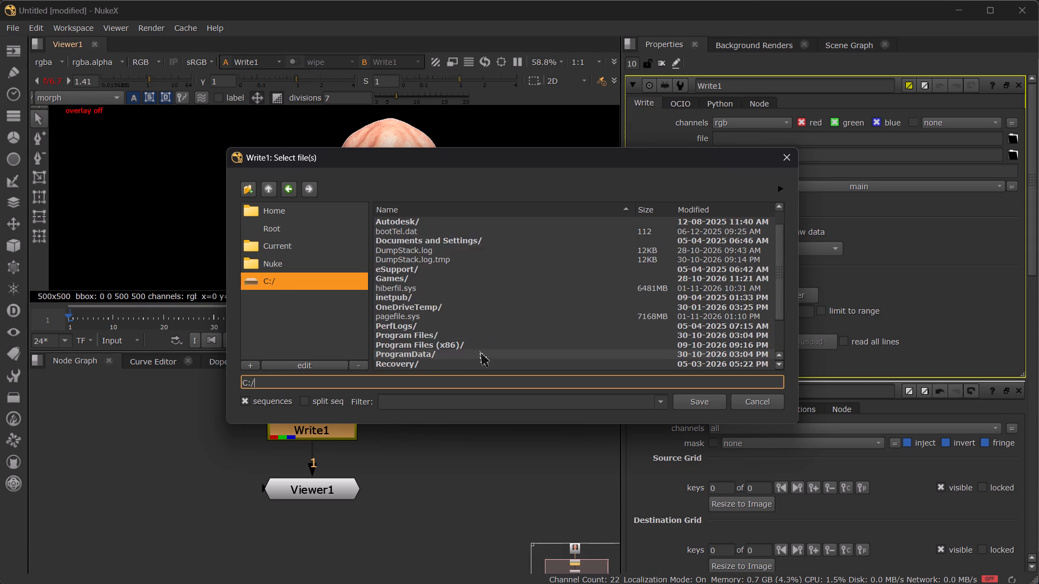
pyautogui.click(287, 208)
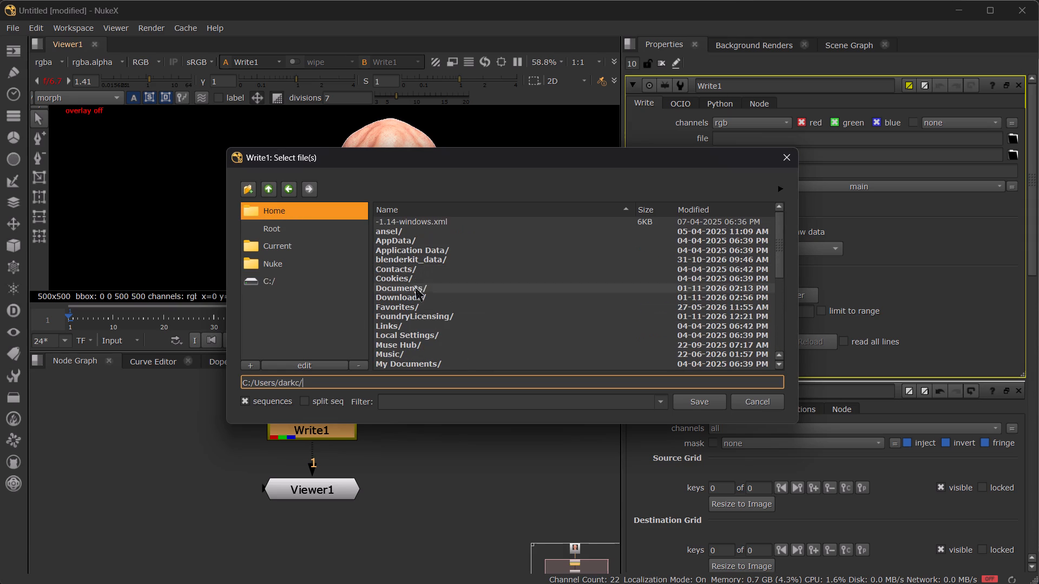
pyautogui.doubleClick(414, 285)
pyautogui.click(437, 338)
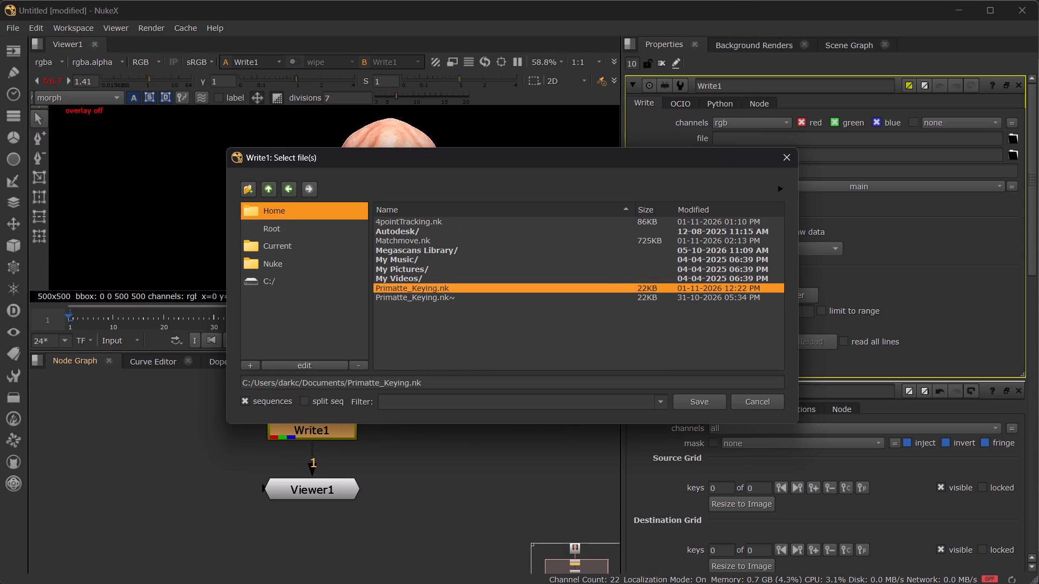
# Remove the Primatte_Keying.nk file name from the output path, leaving only the Documents folder.
pyautogui.click(445, 387)
pyautogui.click(410, 387)
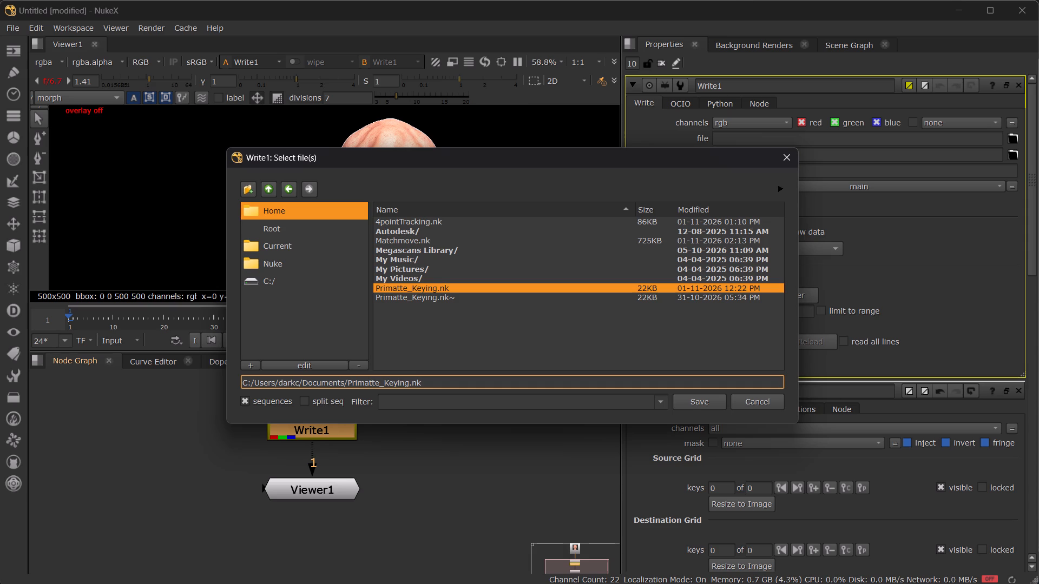
pyautogui.press('BackSpace')
pyautogui.press('BackSpace')
pyautogui.press('BackSpace')
pyautogui.press('BackSpace')
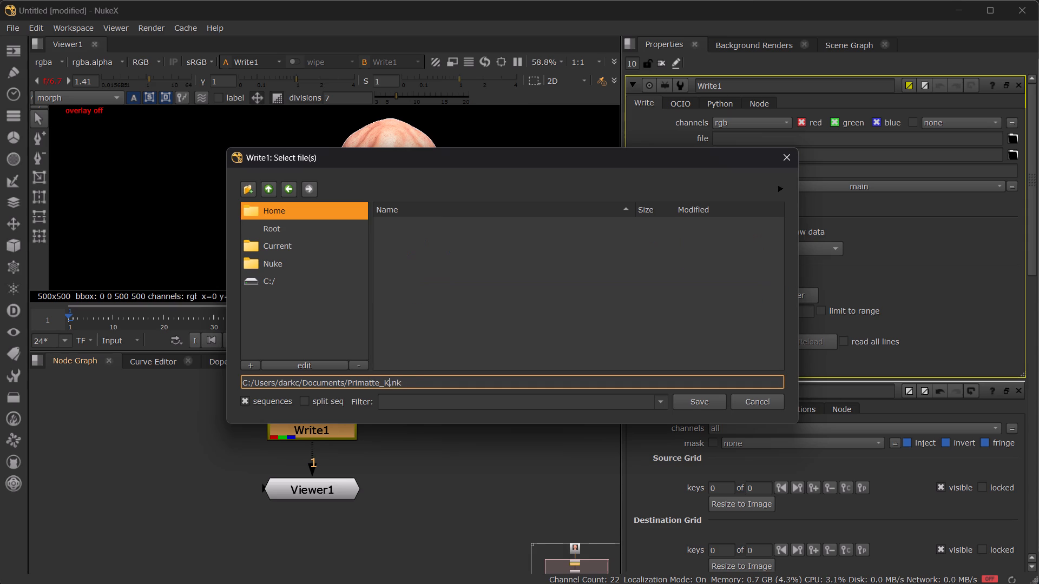
pyautogui.press('BackSpace')
pyautogui.press('BackSpace')
pyautogui.press('BackSpace')
pyautogui.press('BackSpace')
pyautogui.press('BackSpace')
pyautogui.press('BackSpace')
pyautogui.press('BackSpace')
pyautogui.press('BackSpace')
pyautogui.press('BackSpace')
pyautogui.press('BackSpace')
pyautogui.press('BackSpace')
pyautogui.press('Right')
pyautogui.press('Right')
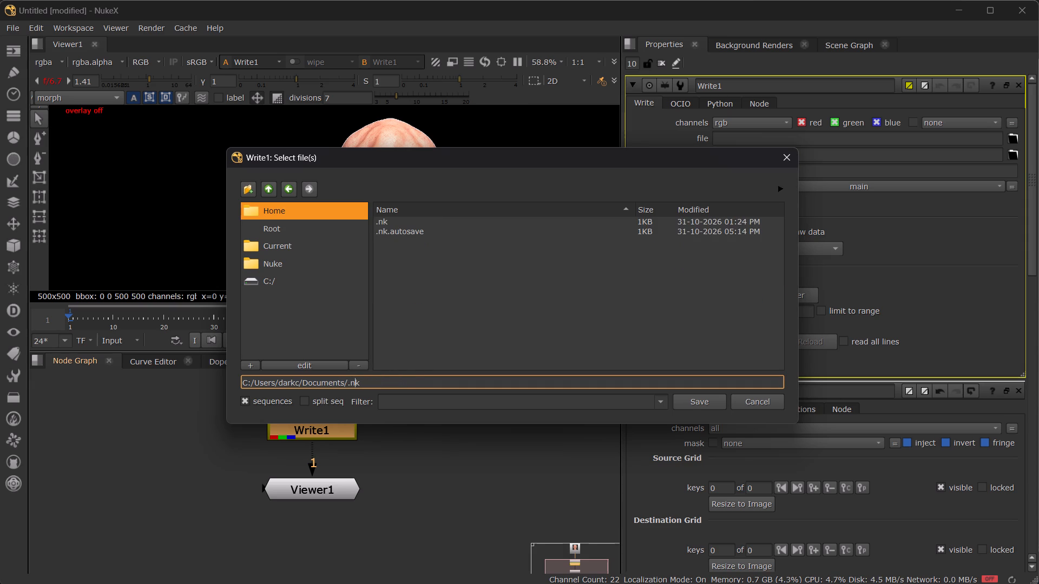
pyautogui.press('Right')
pyautogui.press('BackSpace')
pyautogui.press('BackSpace')
pyautogui.press('BackSpace')
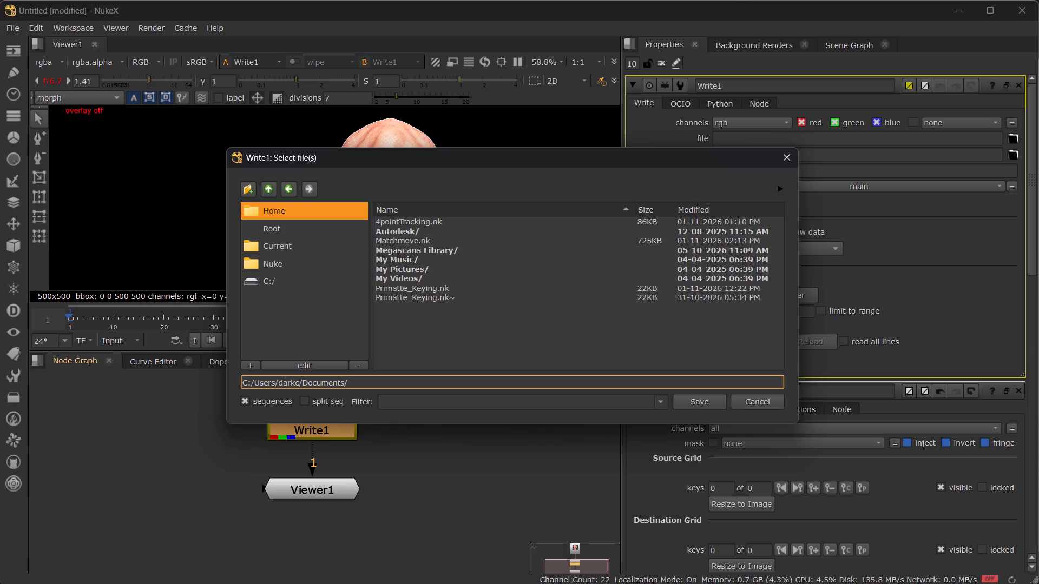
# Create a new folder named Morphing inside Documents.
pyautogui.click(418, 341)
pyautogui.rightClick(443, 333)
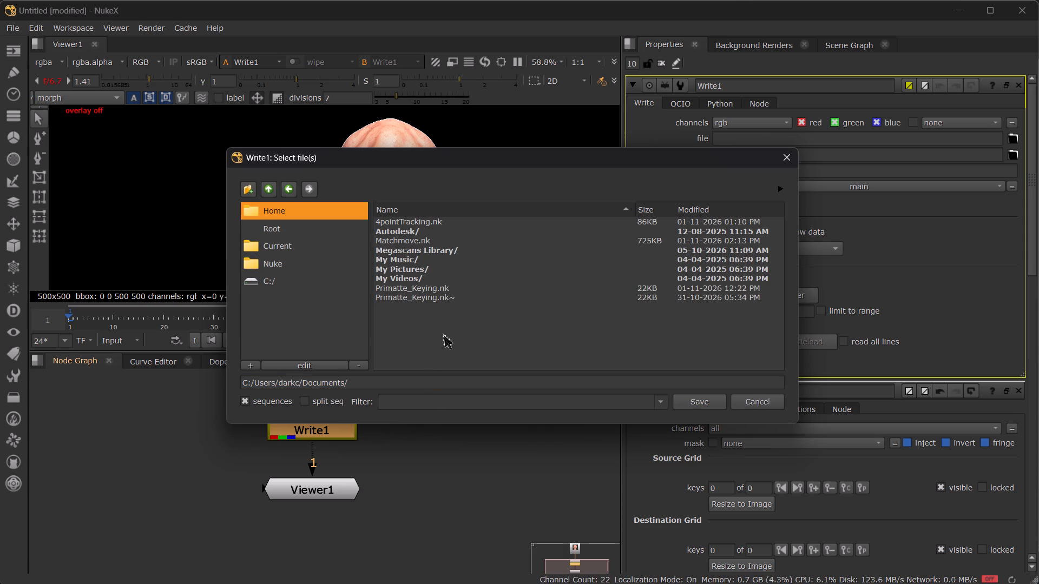
pyautogui.click(461, 334)
pyautogui.click(252, 189)
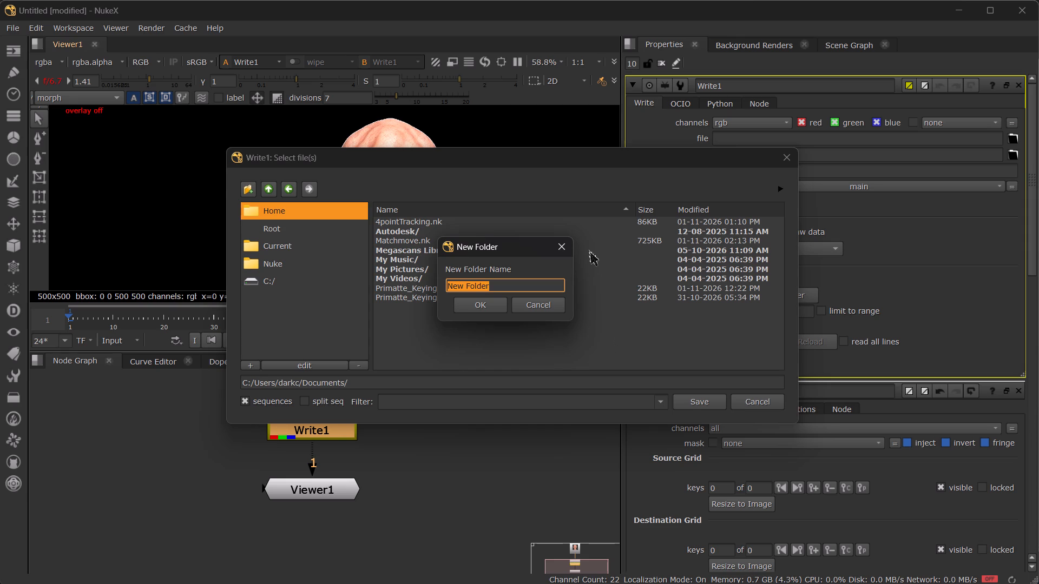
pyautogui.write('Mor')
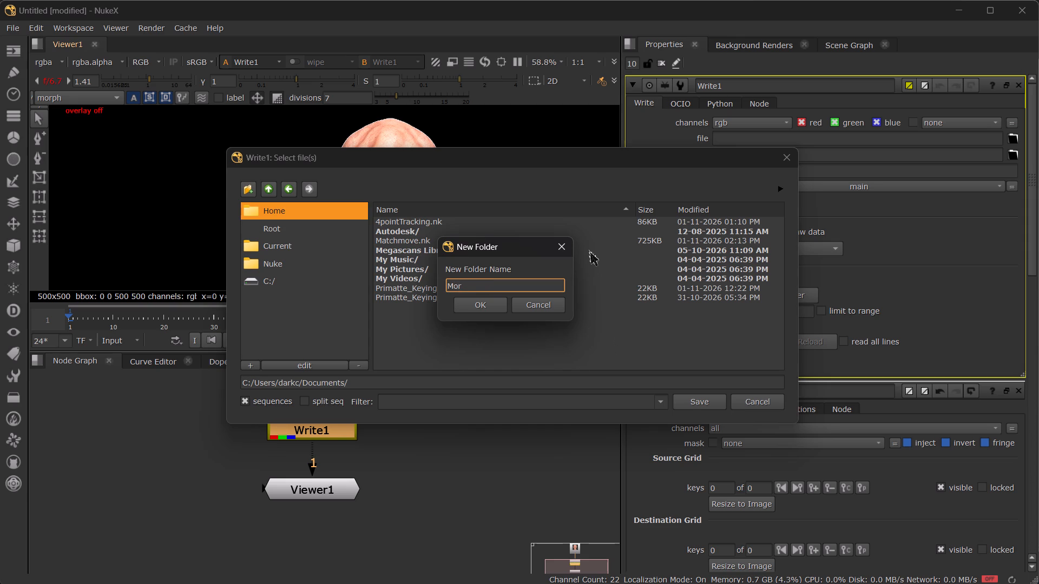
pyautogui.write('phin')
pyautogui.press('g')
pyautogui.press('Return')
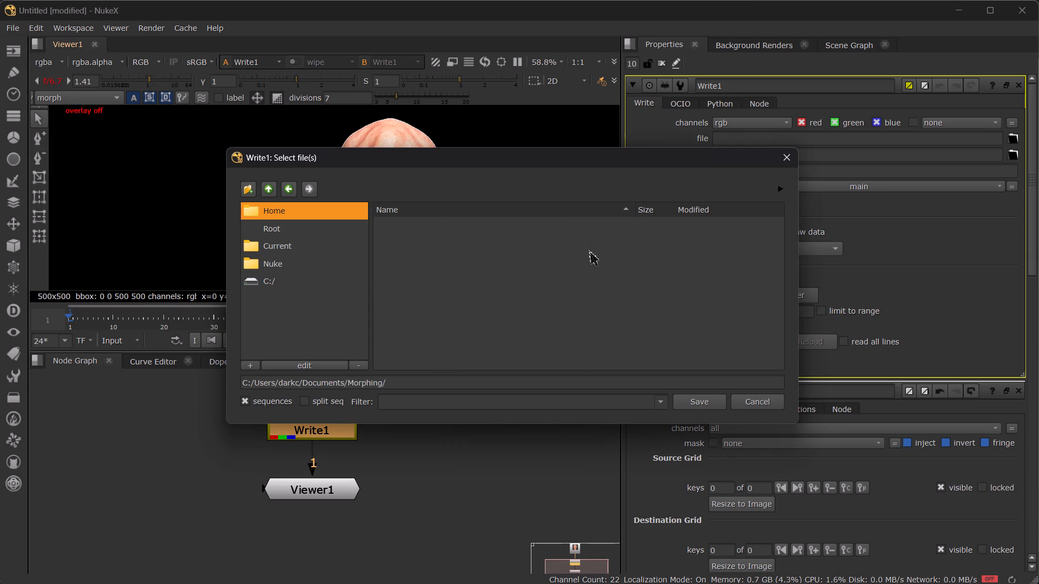
# Name the output sequence Morph_####.jpeg in the Morphing folder and save it as Write1's file path.
pyautogui.click(407, 385)
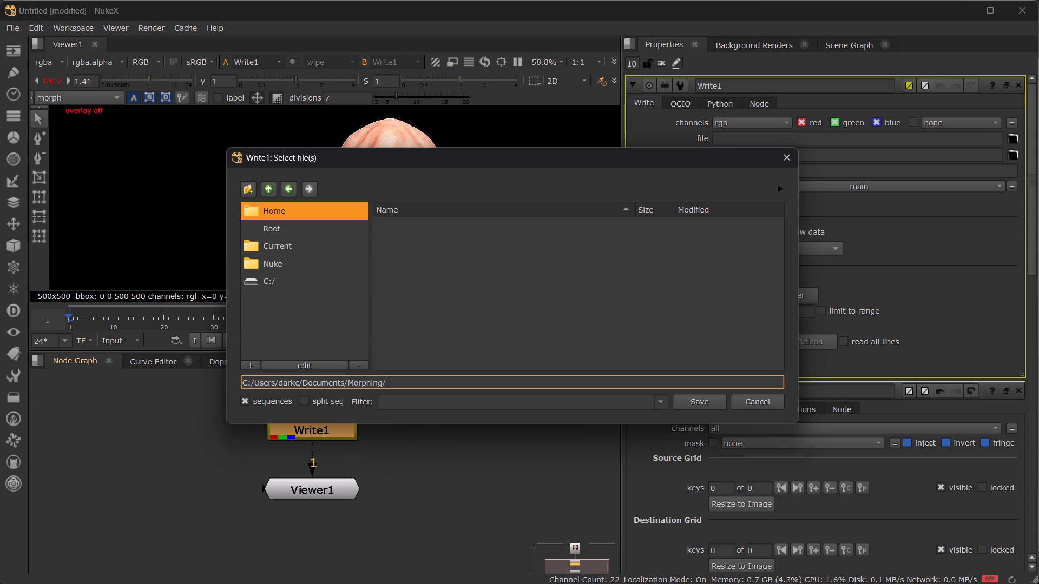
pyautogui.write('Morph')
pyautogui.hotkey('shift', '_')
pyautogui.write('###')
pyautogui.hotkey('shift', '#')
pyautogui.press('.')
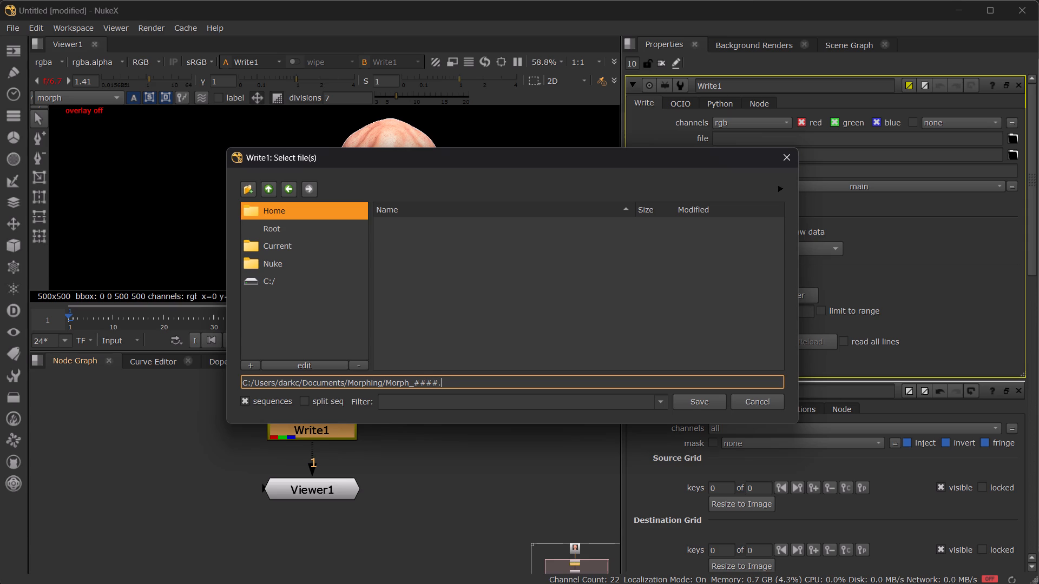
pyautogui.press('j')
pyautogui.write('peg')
pyautogui.click(661, 401)
pyautogui.click(666, 396)
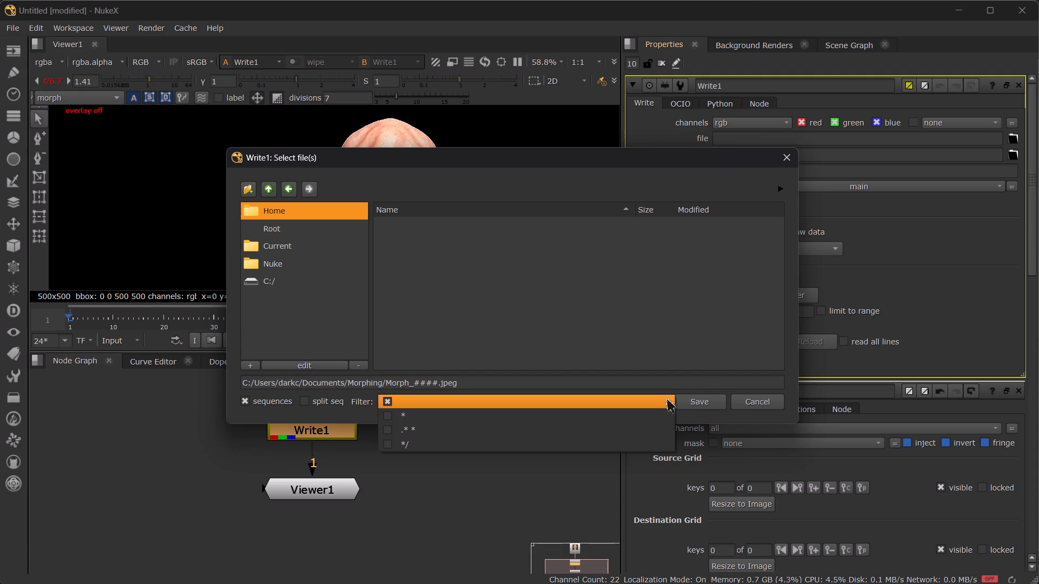
pyautogui.click(702, 398)
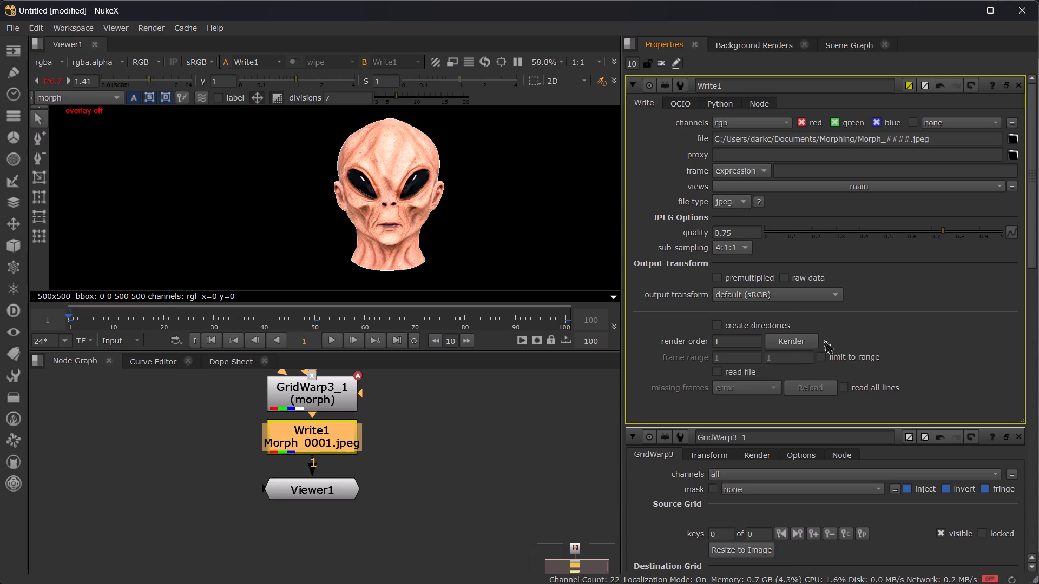
# Open the render settings for Write1.
pyautogui.click(807, 342)
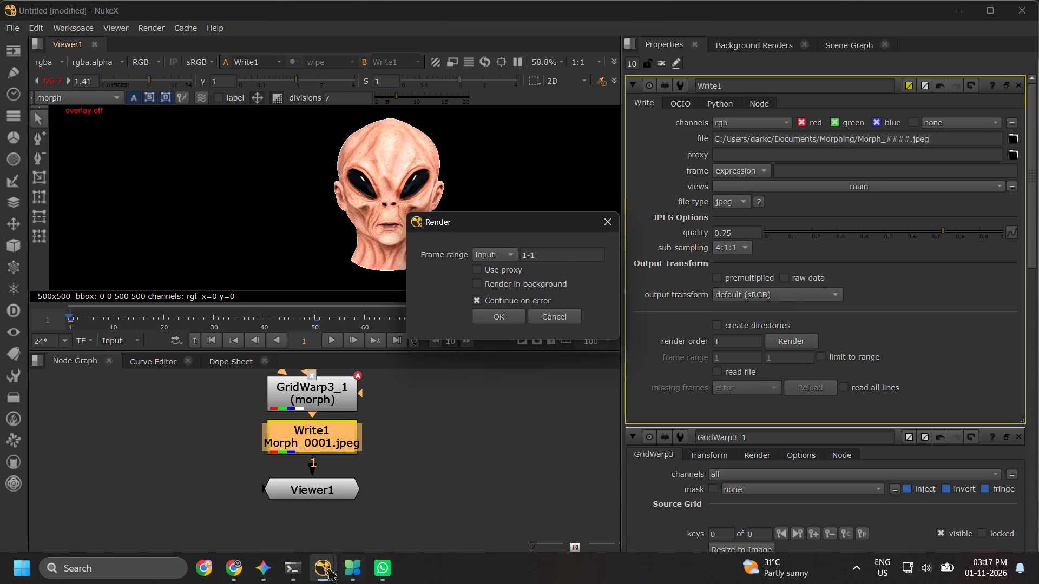
# Switch to the lesson video, play the part about the render frame range, and pause it.
pyautogui.click(246, 580)
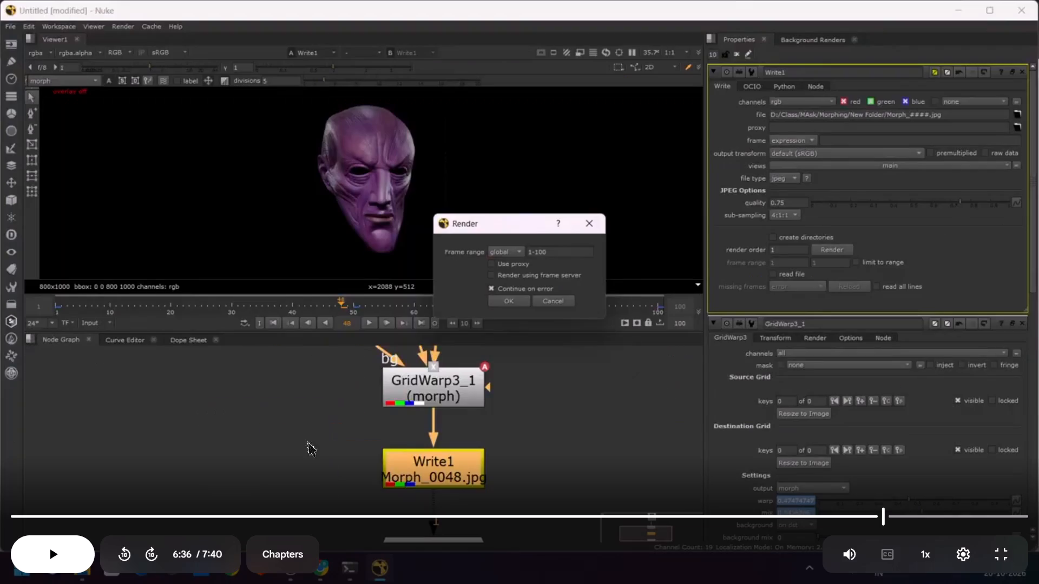
pyautogui.click(66, 562)
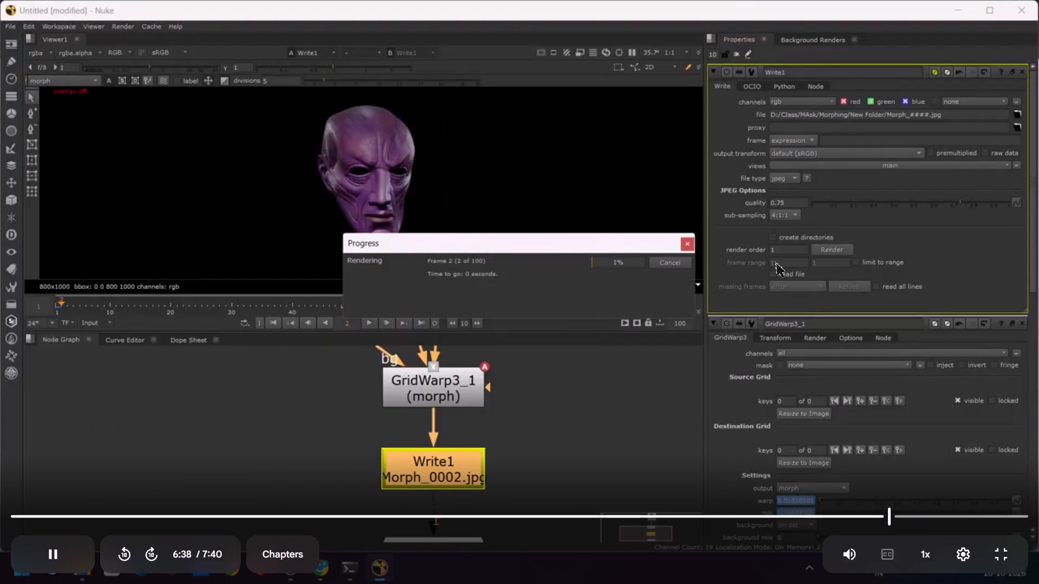
pyautogui.click(47, 554)
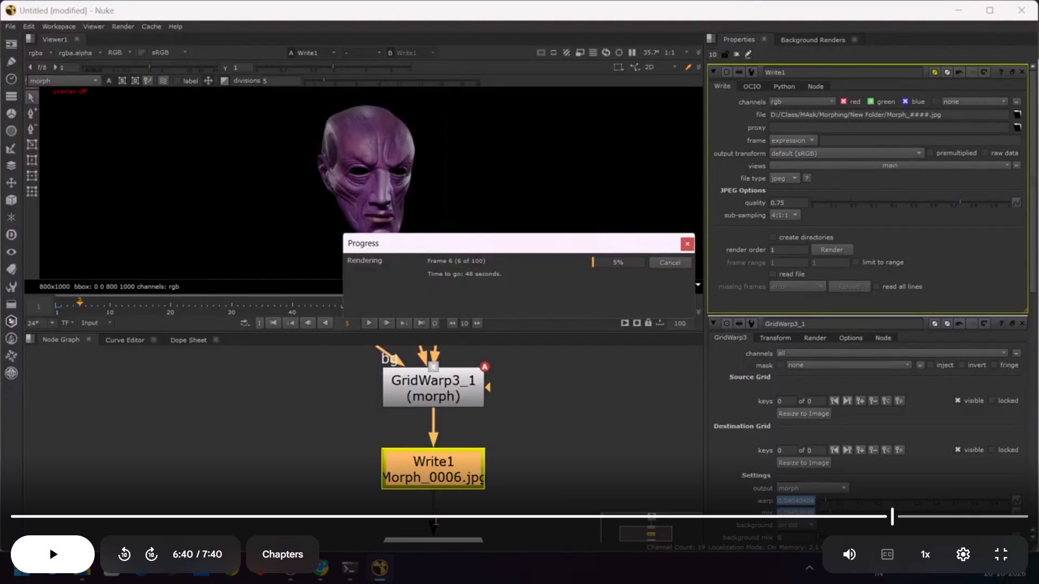
# Switch back to NukeX and render Write1 with the frame range set to global.
pyautogui.hotkey('alt', 'Tab')
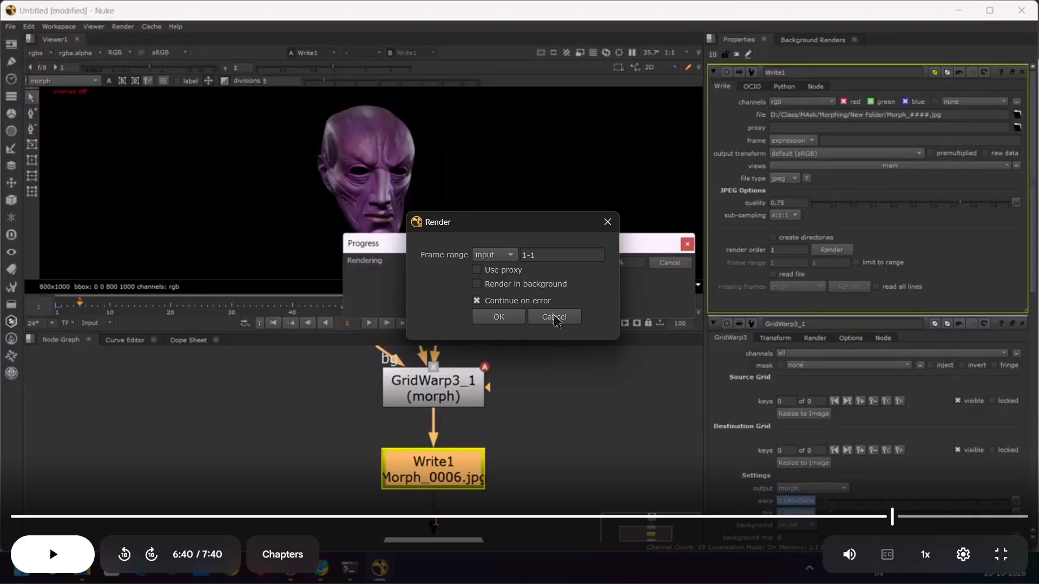
pyautogui.click(509, 250)
pyautogui.click(507, 275)
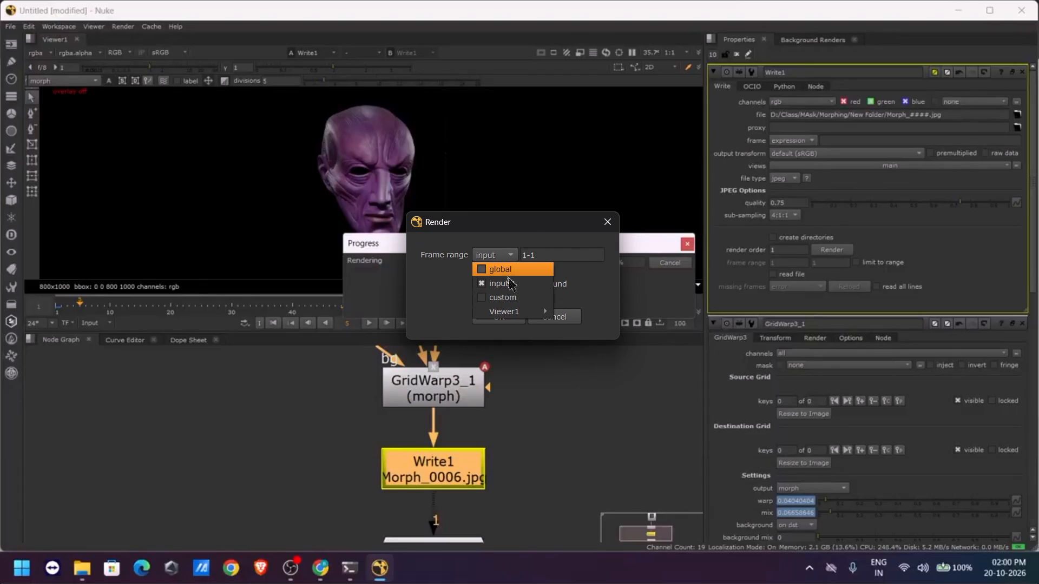
pyautogui.click(502, 320)
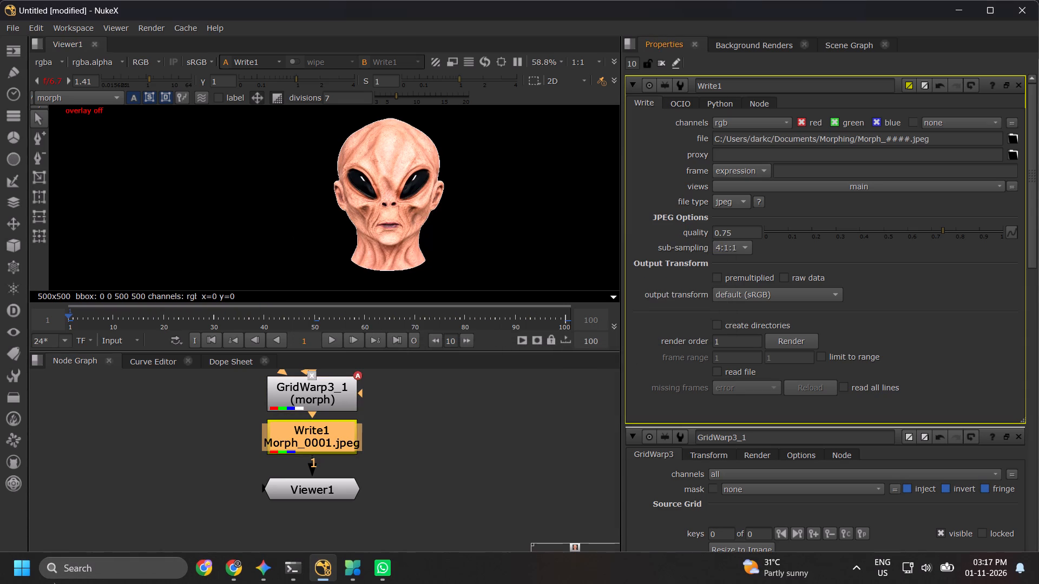
# Play the morph animation in the viewer, stop it and return to the first frame.
pyautogui.click(334, 340)
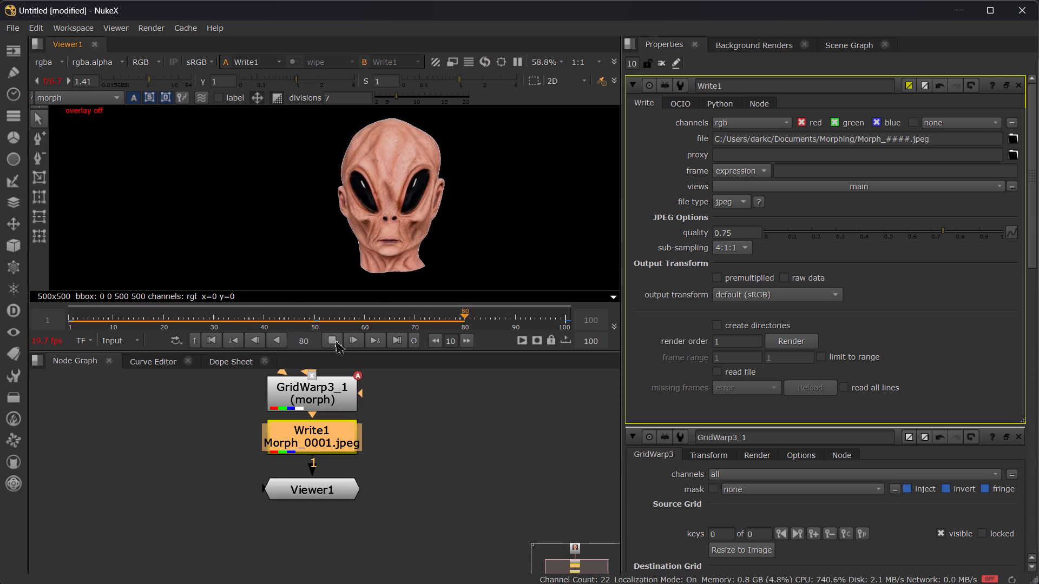
pyautogui.click(334, 339)
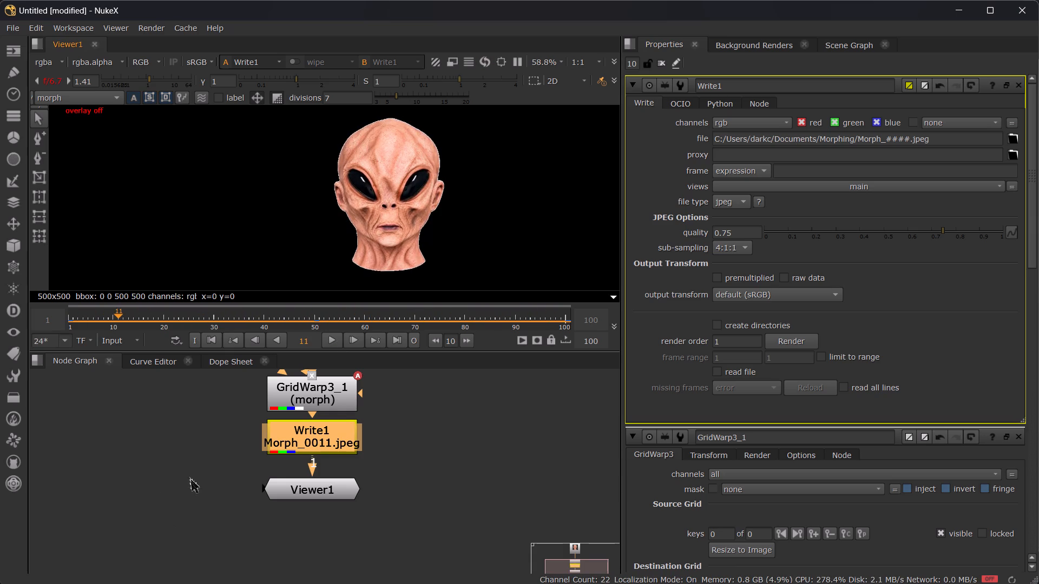
pyautogui.click(212, 335)
# Open File Explorer and look for the rendered Morph images in Documents, checking the NUKE SAVES and nuke folders.
pyautogui.click(0, 583)
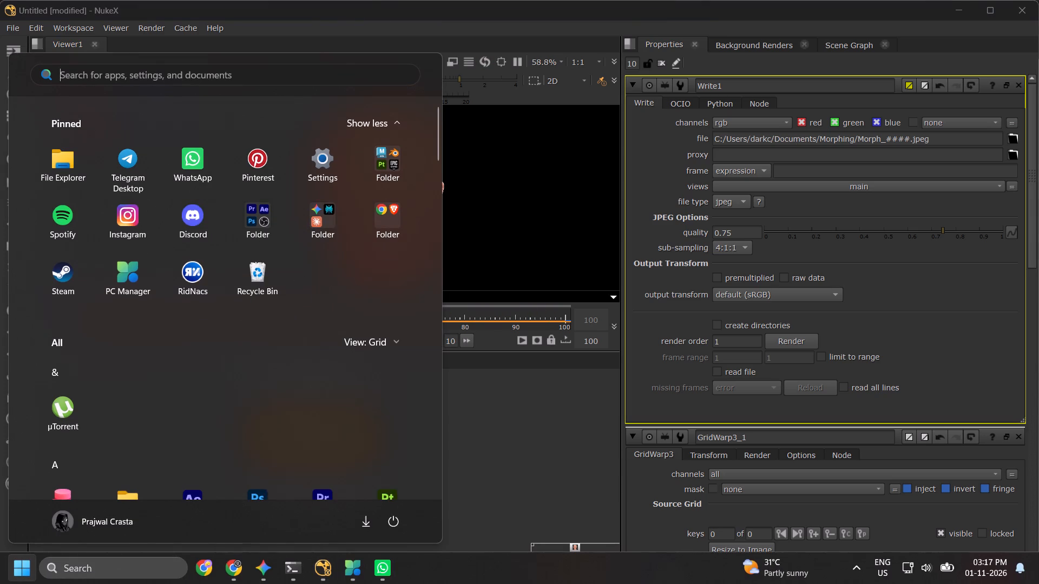
pyautogui.click(78, 170)
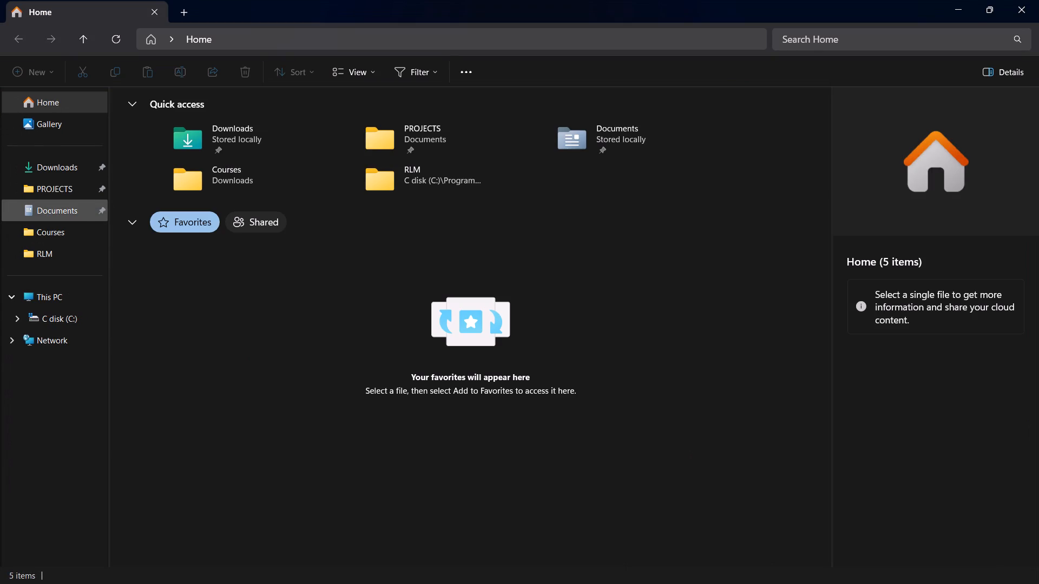
pyautogui.click(76, 212)
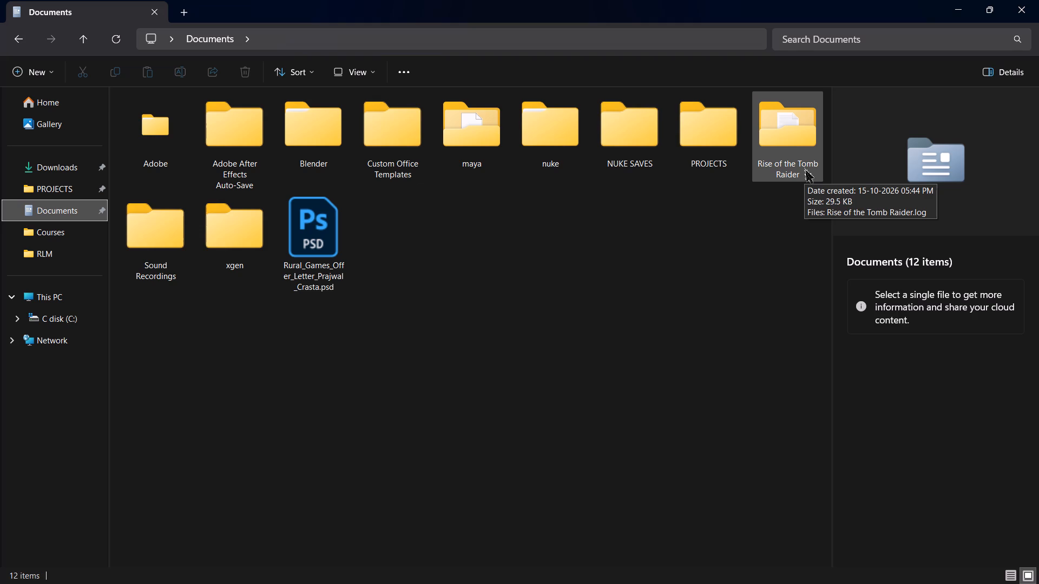
pyautogui.doubleClick(624, 120)
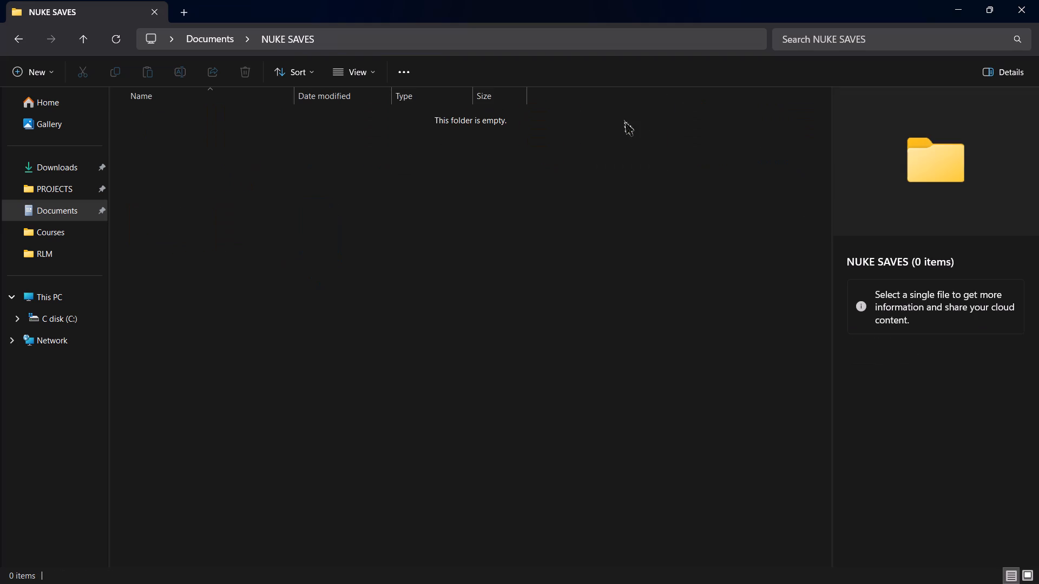
pyautogui.moveTo(602, 198); pyautogui.dragTo(593, 182)
pyautogui.doubleClick(542, 135)
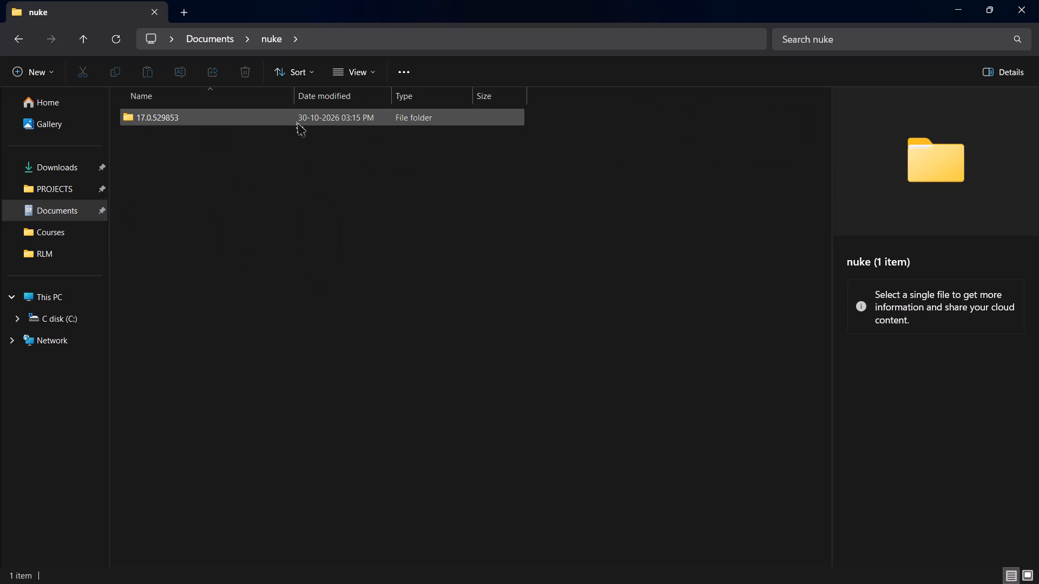
pyautogui.doubleClick(296, 121)
pyautogui.tripleClick(296, 121)
pyautogui.click(335, 189)
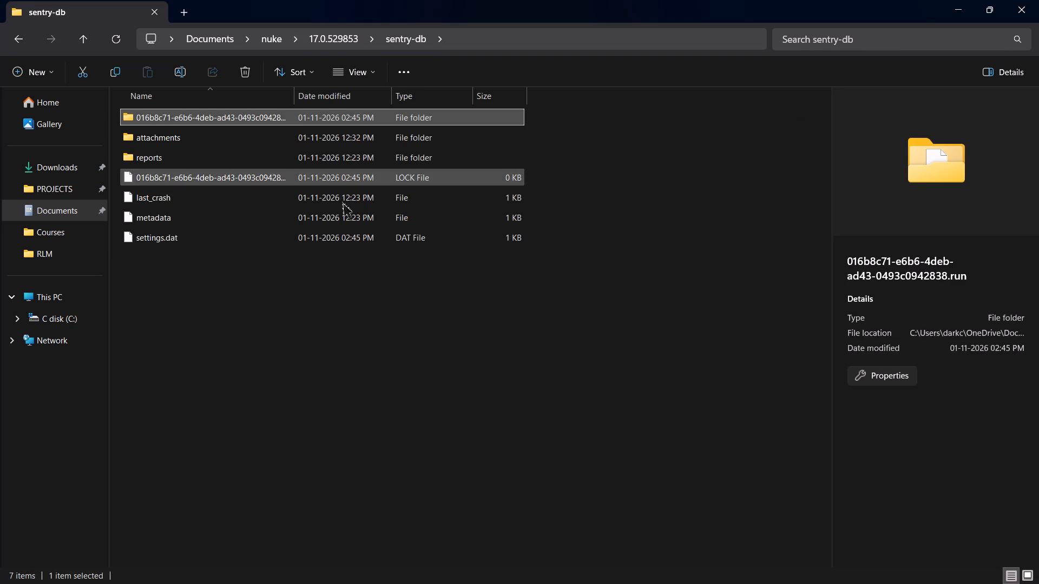
pyautogui.moveTo(305, 132); pyautogui.dragTo(306, 138)
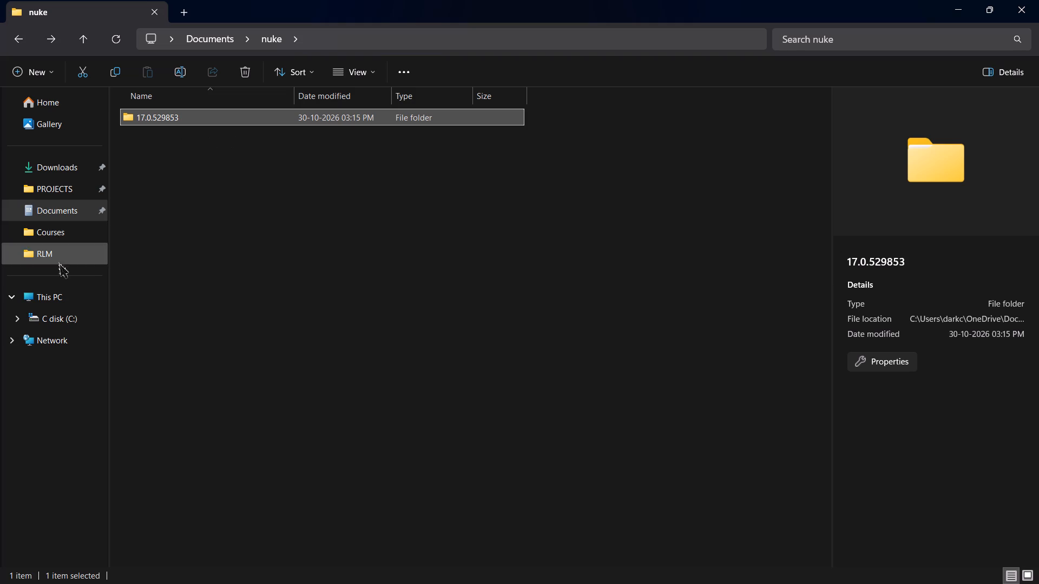
# Check This PC and the Blender, Adobe After Effects Auto-Save and Adobe folders in Documents for the rendered images.
pyautogui.click(61, 303)
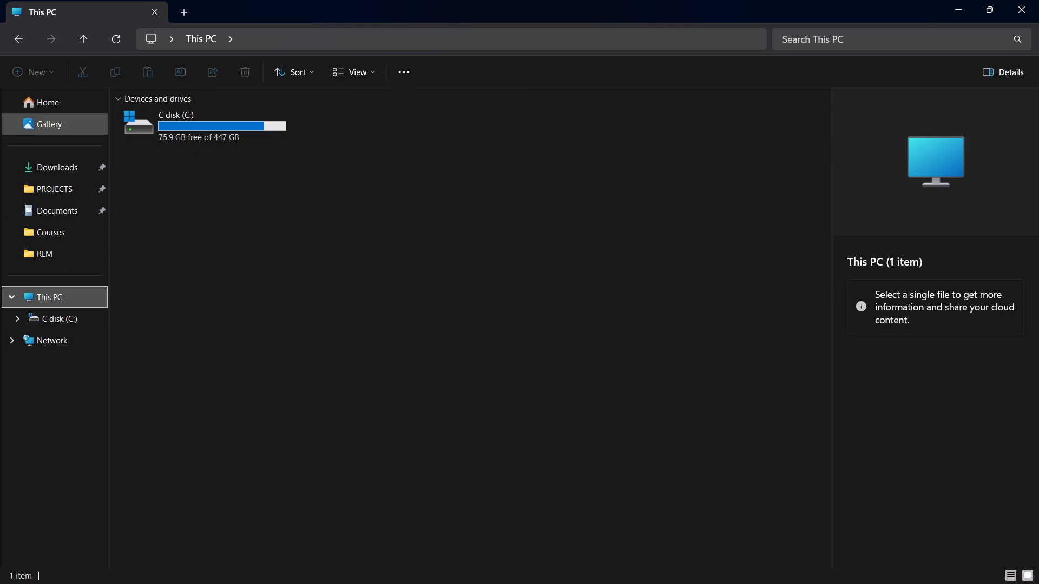
pyautogui.click(63, 104)
pyautogui.doubleClick(581, 131)
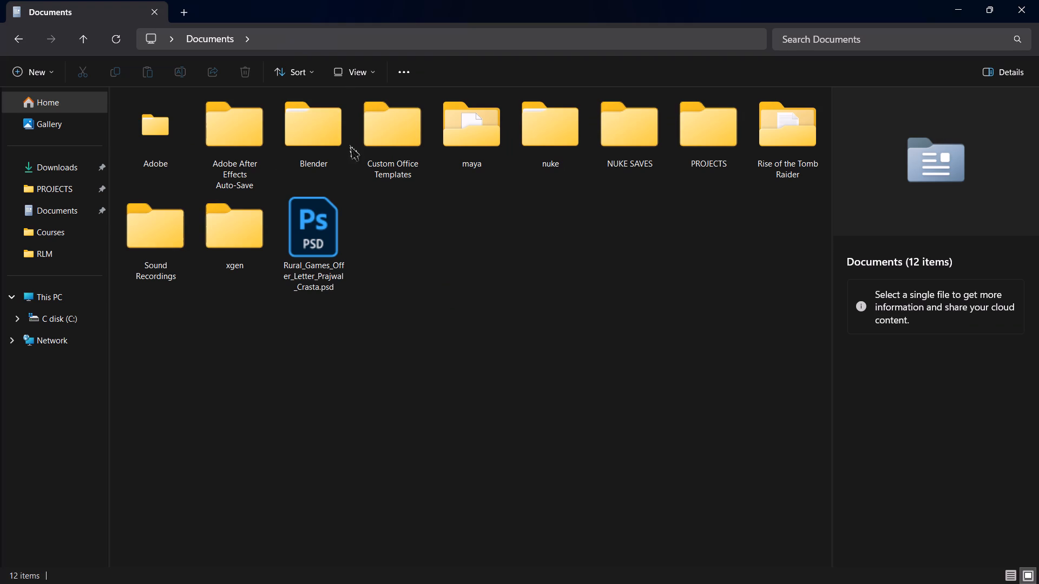
pyautogui.doubleClick(303, 141)
pyautogui.click(307, 141)
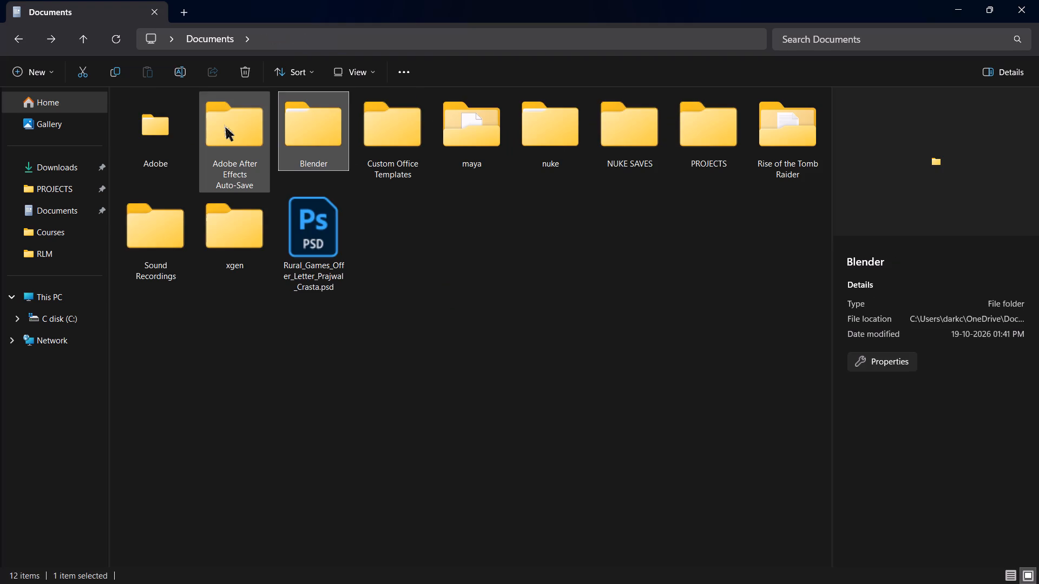
pyautogui.doubleClick(224, 124)
pyautogui.moveTo(241, 131); pyautogui.dragTo(232, 130)
pyautogui.doubleClick(154, 131)
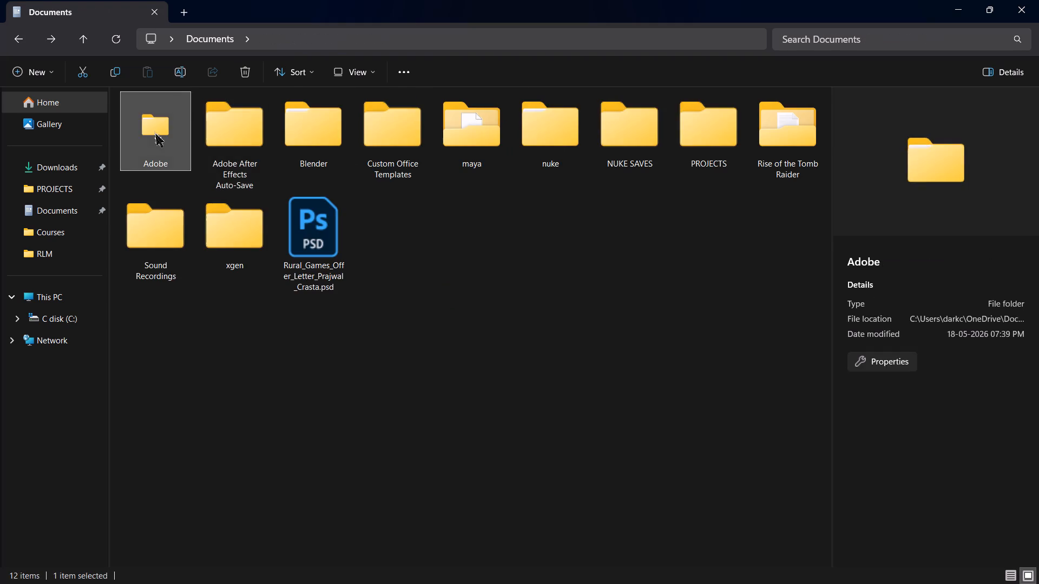
pyautogui.moveTo(155, 125); pyautogui.dragTo(158, 114)
pyautogui.click(57, 124)
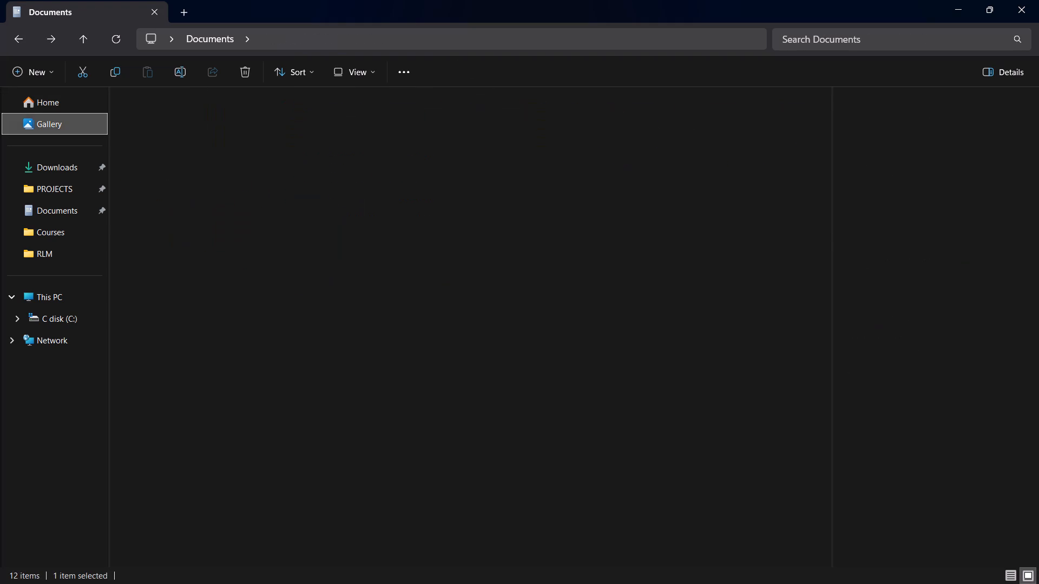
# Check Downloads, PROJECTS, the other pinned folders and the C disk for the rendered images, and close File Explorer.
pyautogui.click(62, 165)
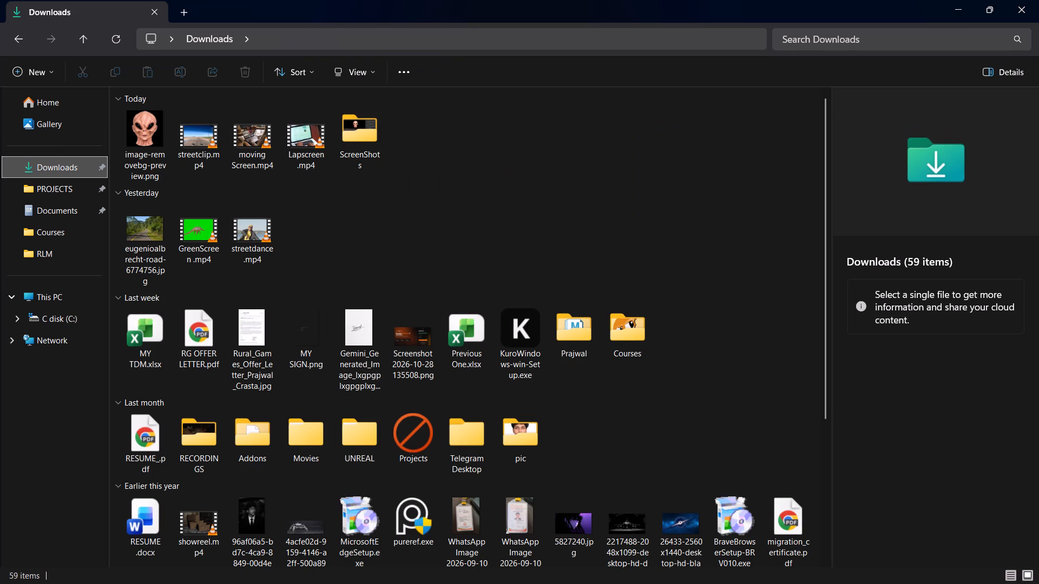
pyautogui.click(76, 184)
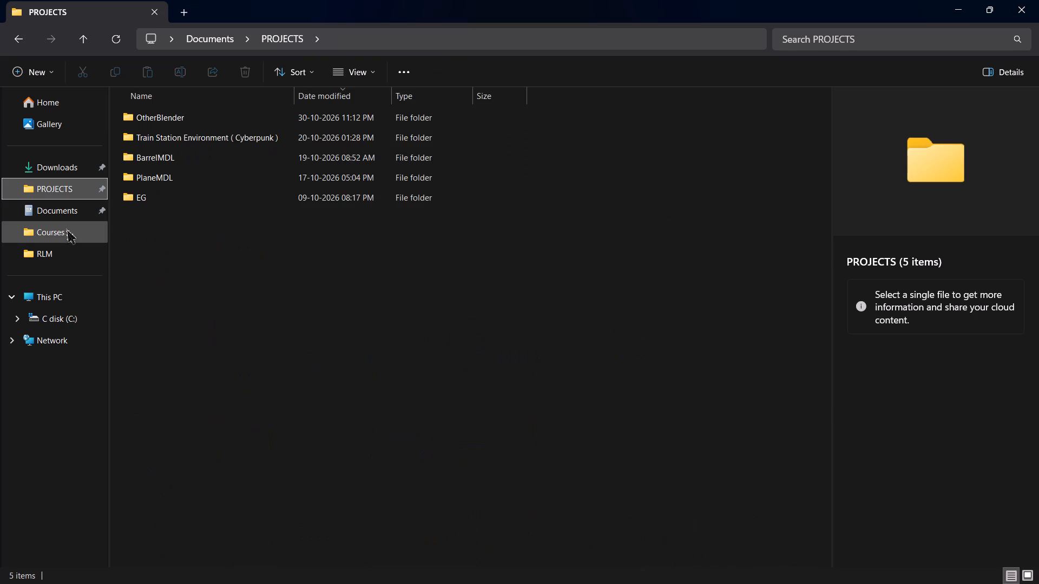
pyautogui.click(66, 241)
pyautogui.click(65, 252)
pyautogui.click(67, 221)
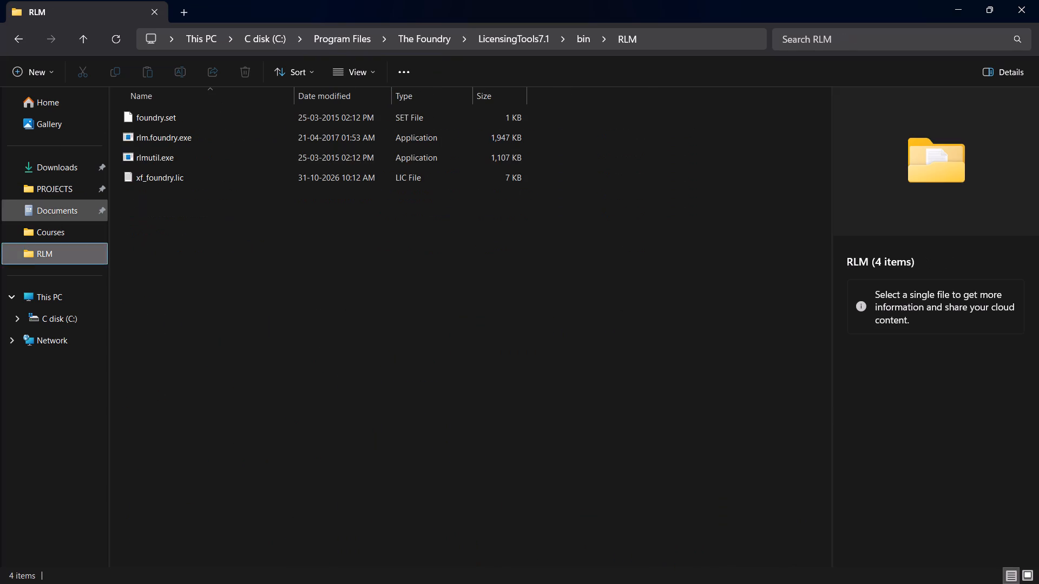
pyautogui.click(68, 306)
pyautogui.doubleClick(178, 130)
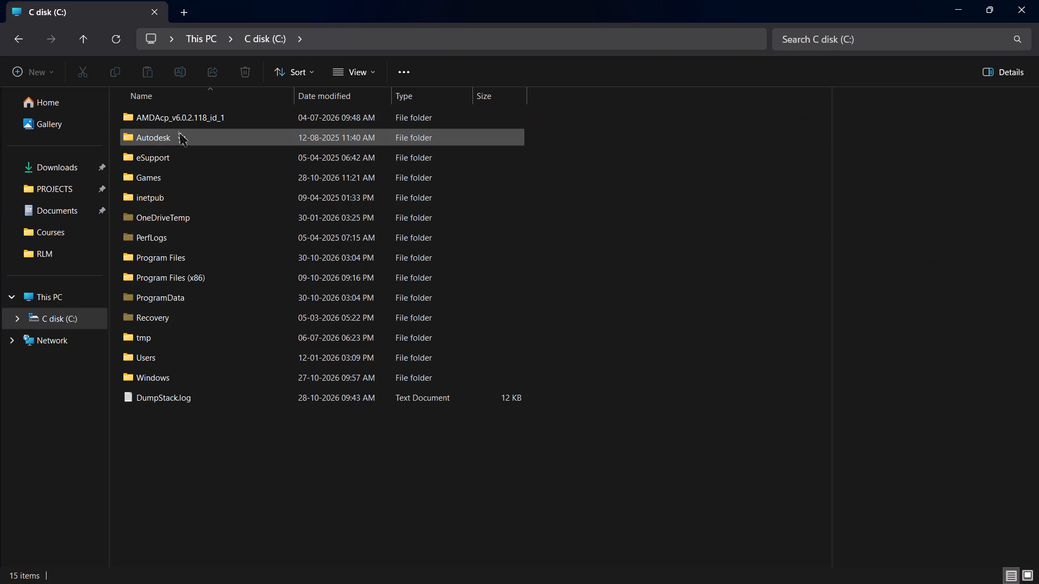
pyautogui.doubleClick(162, 380)
pyautogui.moveTo(185, 353); pyautogui.dragTo(212, 340)
pyautogui.click(215, 337)
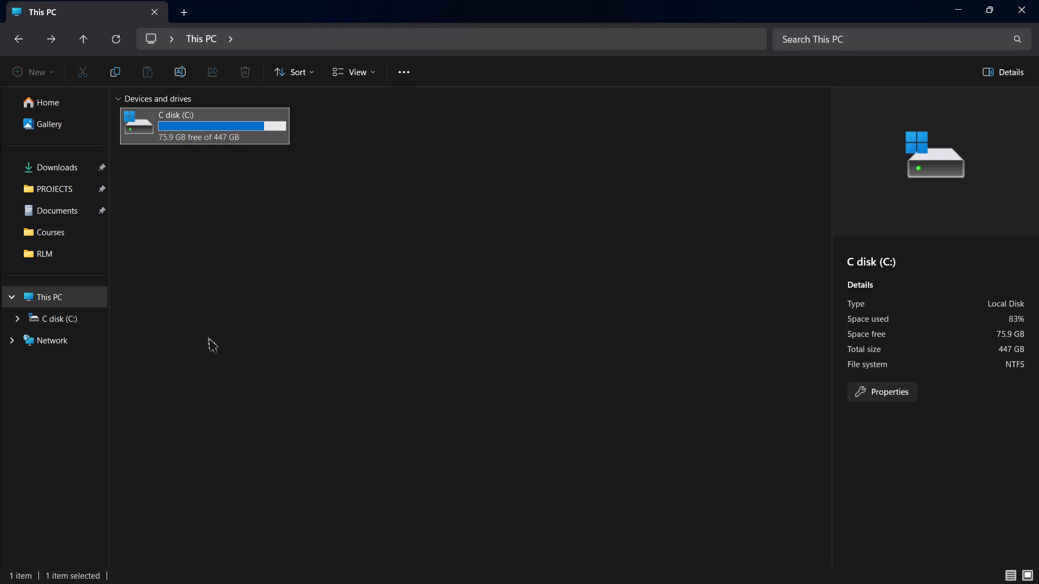
pyautogui.click(1038, 5)
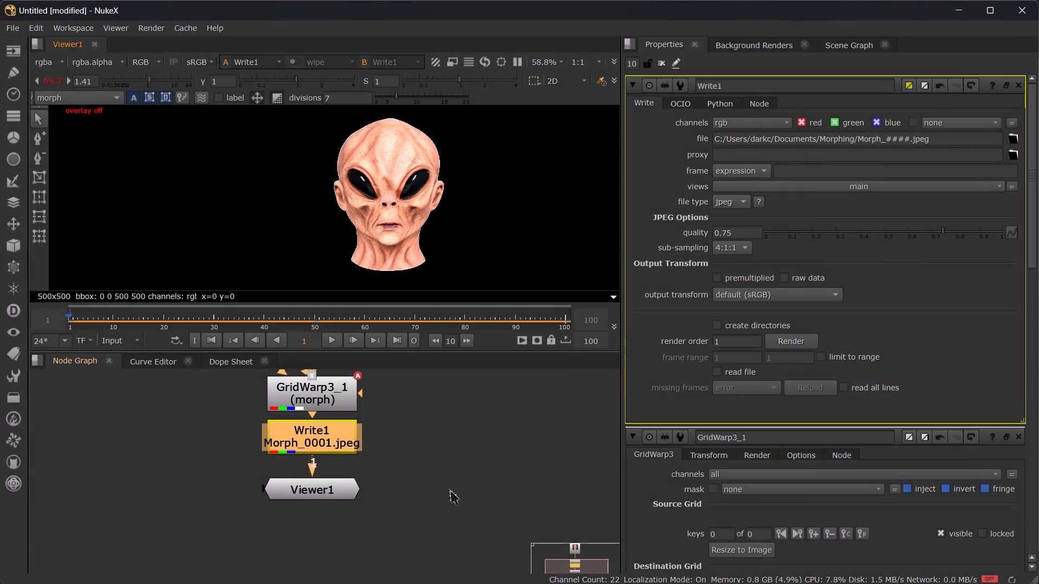
# Switch back to the lesson video in Chrome.
pyautogui.hotkey('alt', 'Tab')
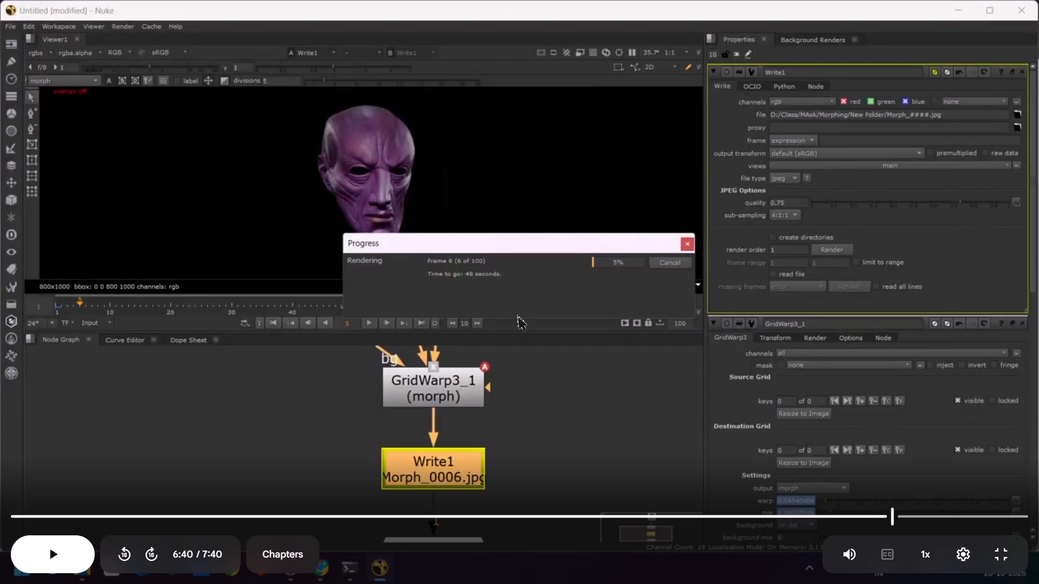
# Play the Morph lesson video through to its end, skipping ahead in places, and leave full screen.
pyautogui.press('space')
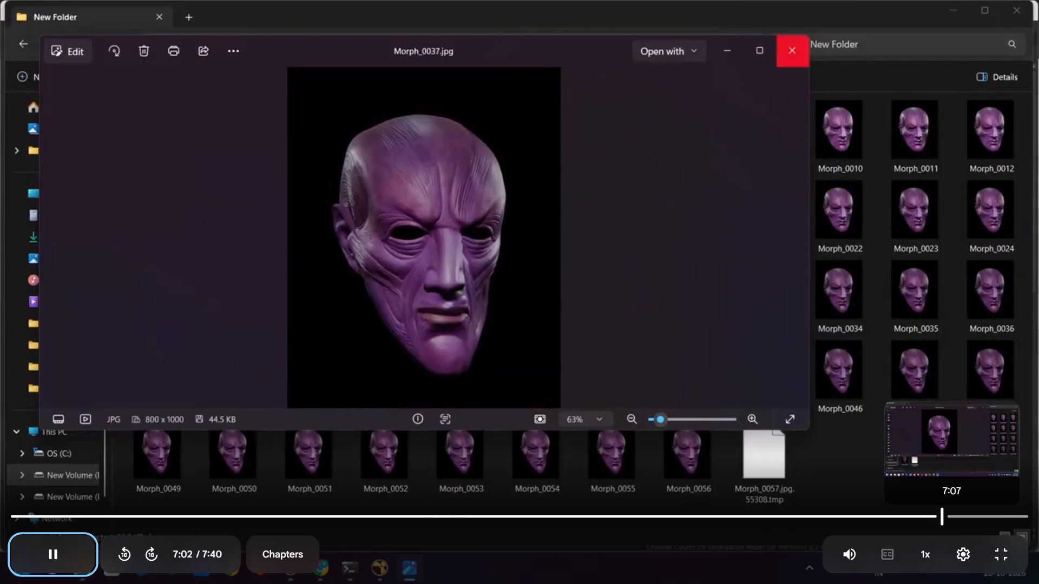
pyautogui.click(952, 512)
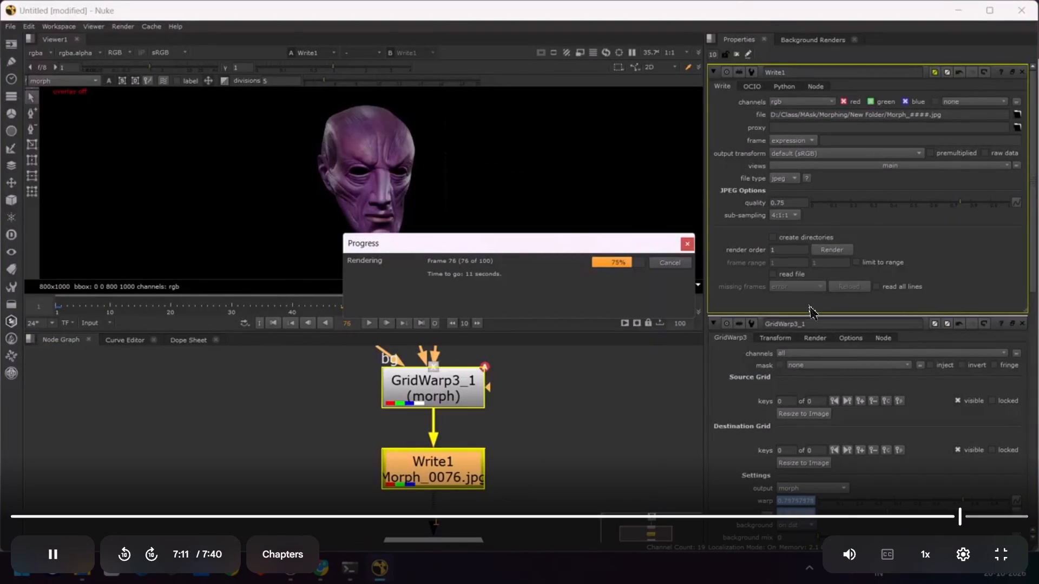
pyautogui.press('Right')
pyautogui.press('Right')
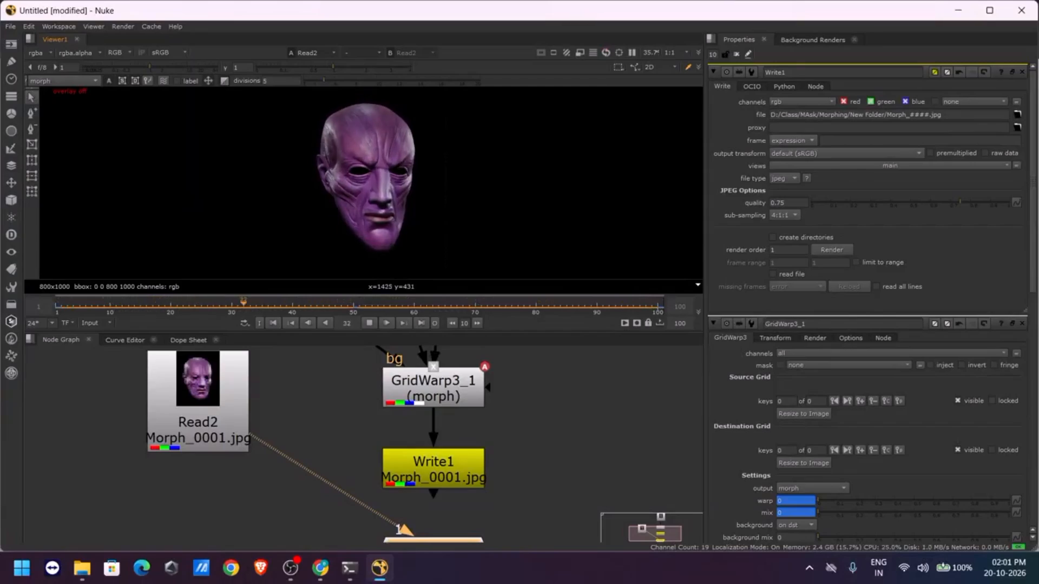
pyautogui.press('Right')
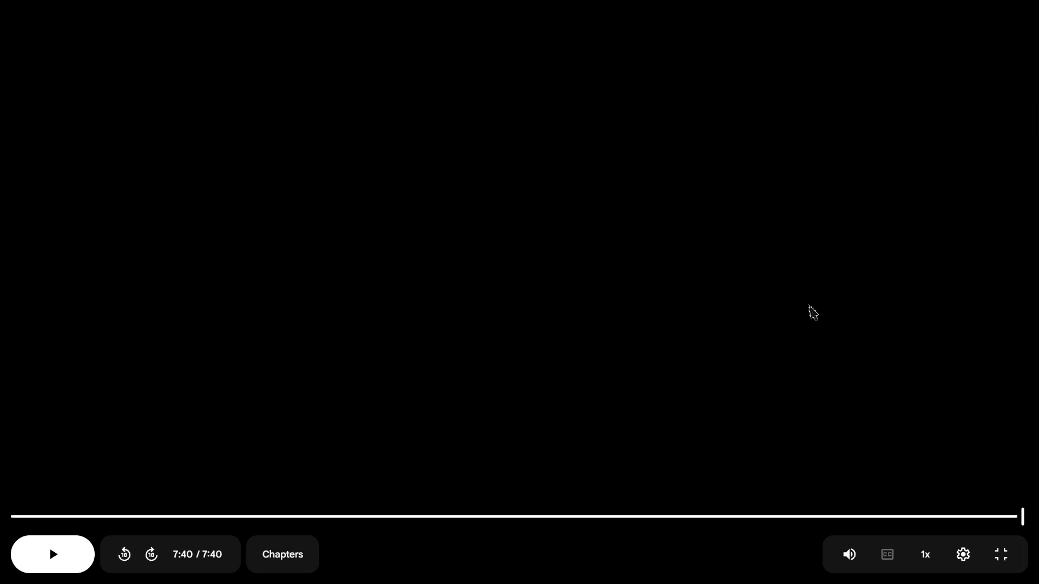
pyautogui.press('Escape')
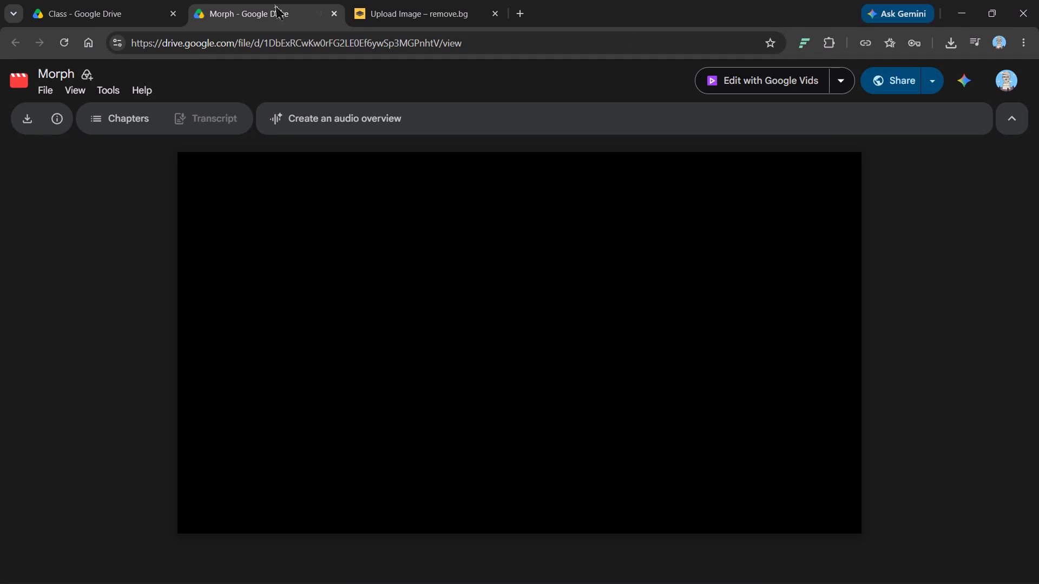
# Close the Morph video tab and the remove.bg tab.
pyautogui.click(335, 17)
pyautogui.click(339, 2)
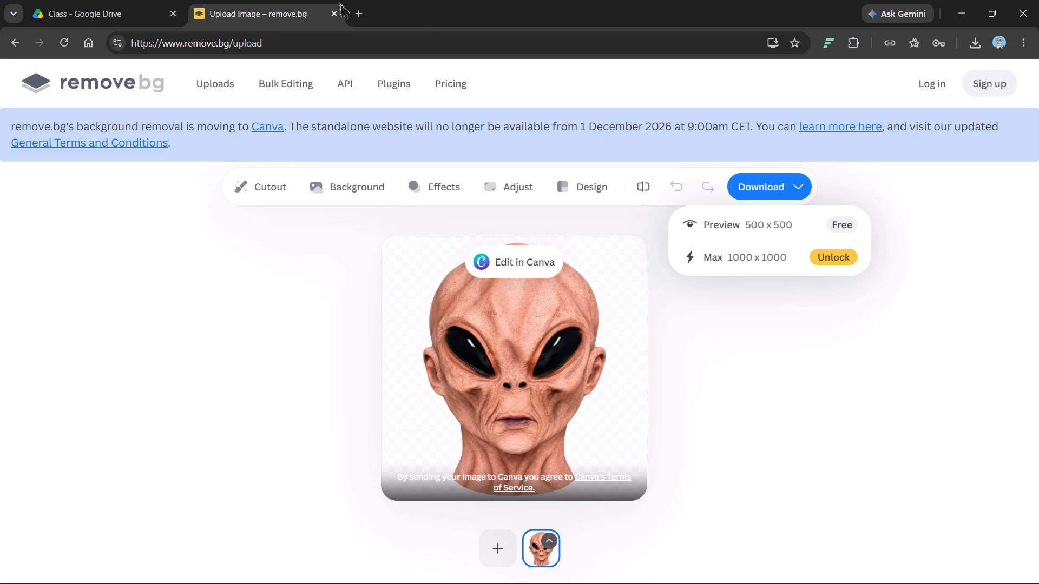
pyautogui.click(339, 12)
# Switch to NukeX, start saving the script, and create a new folder named Nuke on the C:/ drive for it.
pyautogui.hotkey('alt', 'Tab')
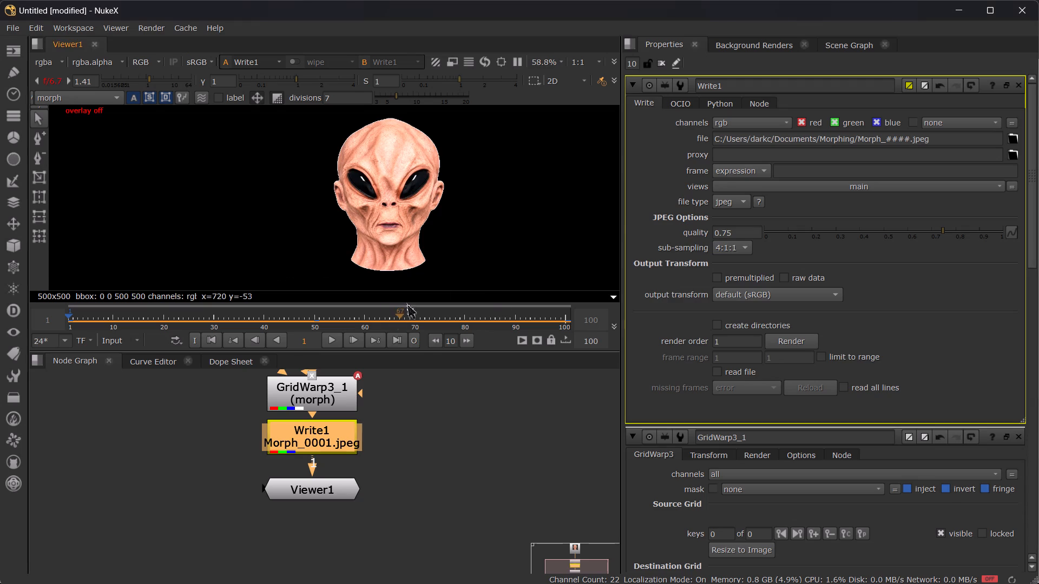
pyautogui.hotkey('ctrl', 's')
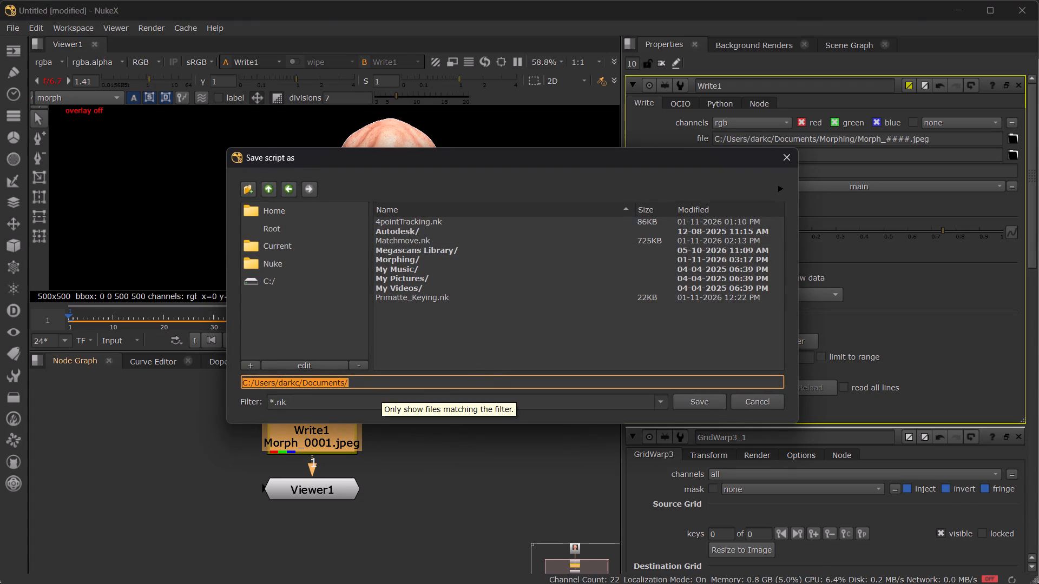
pyautogui.click(266, 270)
pyautogui.click(287, 284)
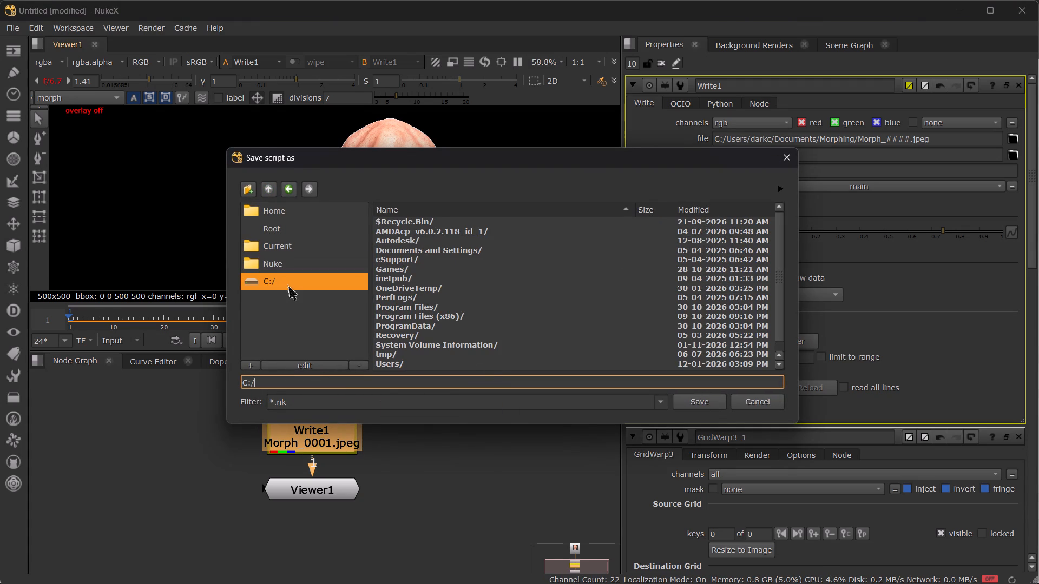
pyautogui.click(254, 190)
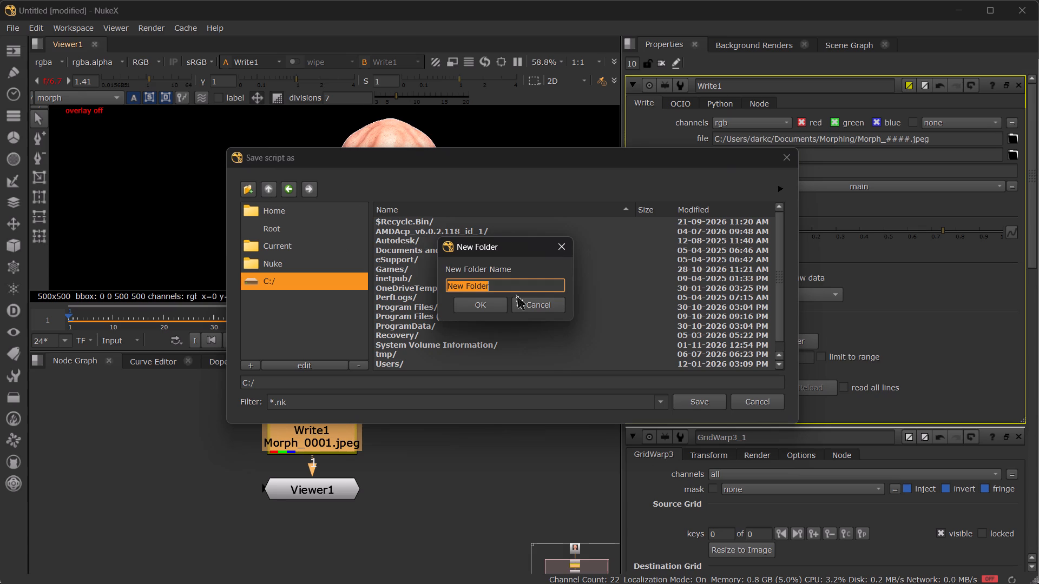
pyautogui.write('NUke')
pyautogui.press('BackSpace')
pyautogui.press('BackSpace')
pyautogui.press('BackSpace')
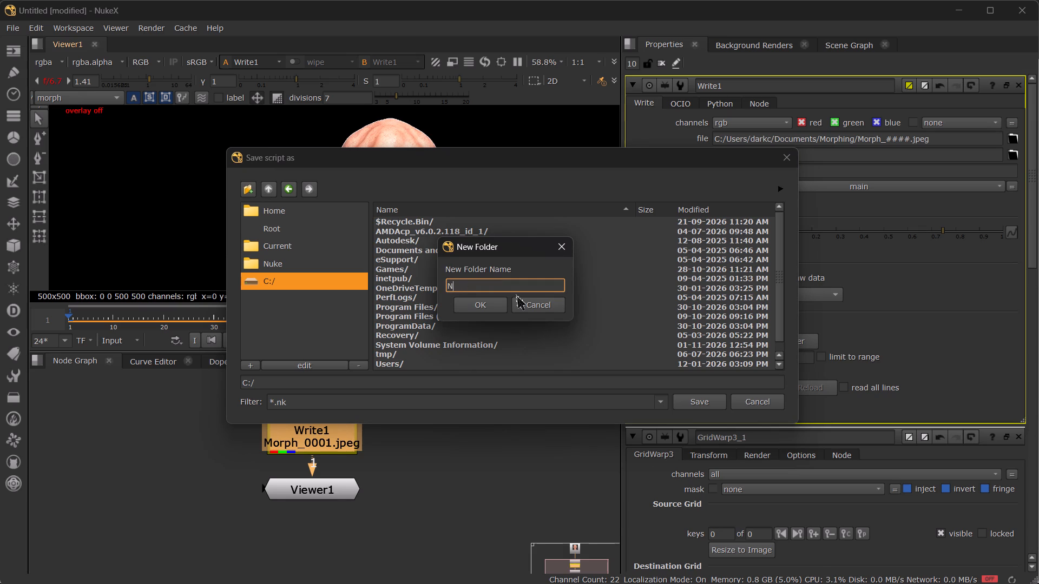
pyautogui.write('uke')
pyautogui.press('Return')
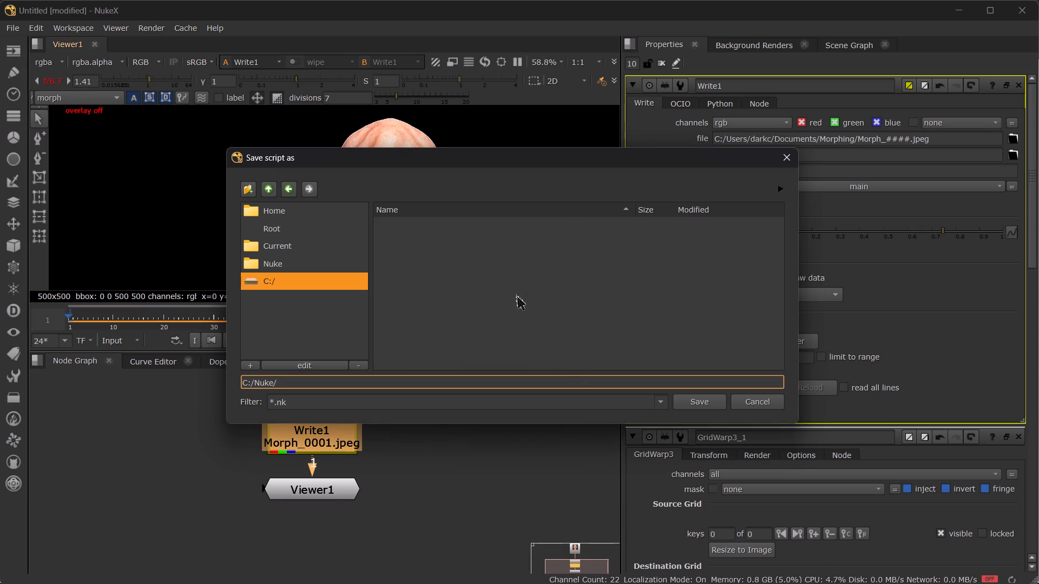
# Enter Morphing in front of the .nk filter and save the script in the C:/Nuke folder.
pyautogui.click(319, 400)
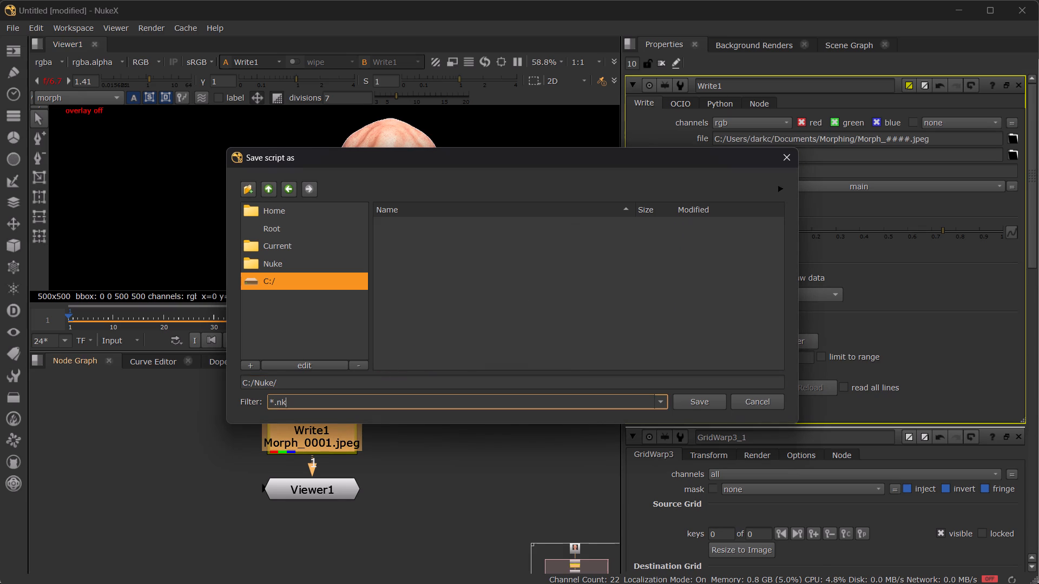
pyautogui.press('Left')
pyautogui.press('Left')
pyautogui.press('Left')
pyautogui.press('Left')
pyautogui.press('Left')
pyautogui.press('Left')
pyautogui.press('Left')
pyautogui.press('Left')
pyautogui.press('Left')
pyautogui.press('Left')
pyautogui.press('Left')
pyautogui.press('Left')
pyautogui.press('Right')
pyautogui.press('Left')
pyautogui.press('Left')
pyautogui.press('Left')
pyautogui.press('Left')
pyautogui.press('Left')
pyautogui.write('Morp')
pyautogui.write('hi')
pyautogui.write('ng')
pyautogui.press('Return')
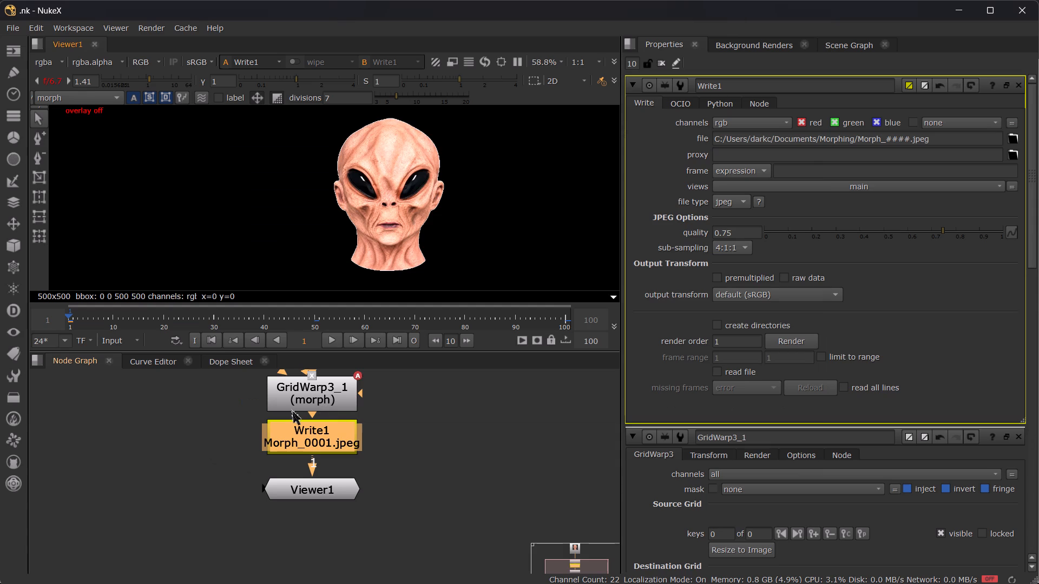
# Save the script again.
pyautogui.scroll(4, 378, 446)
pyautogui.scroll(-7, 374, 448)
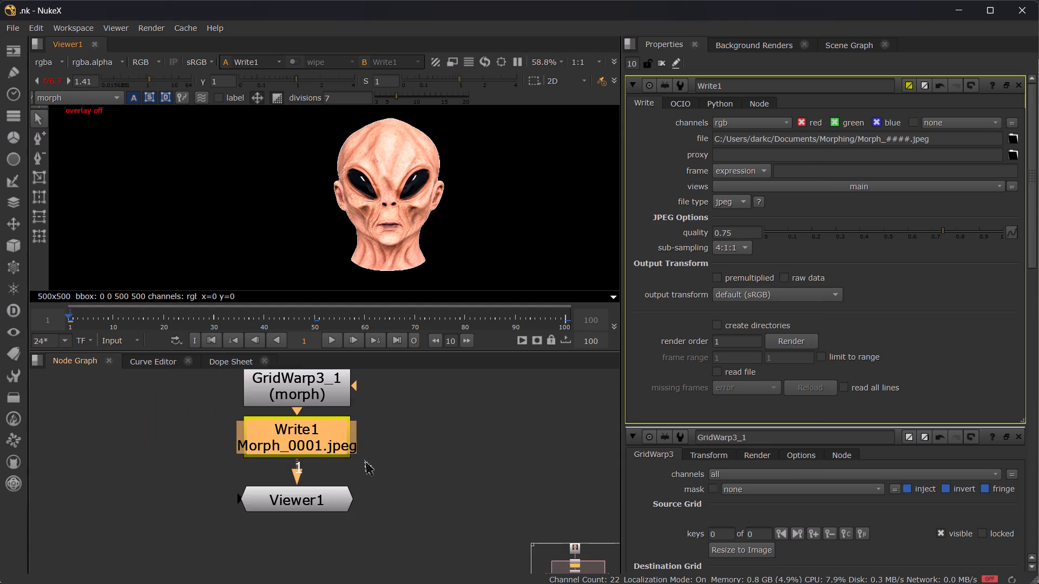
pyautogui.moveTo(369, 448); pyautogui.dragTo(369, 501, button='middle')
pyautogui.scroll(5, 372, 454)
pyautogui.moveTo(390, 450); pyautogui.dragTo(394, 483, button='middle')
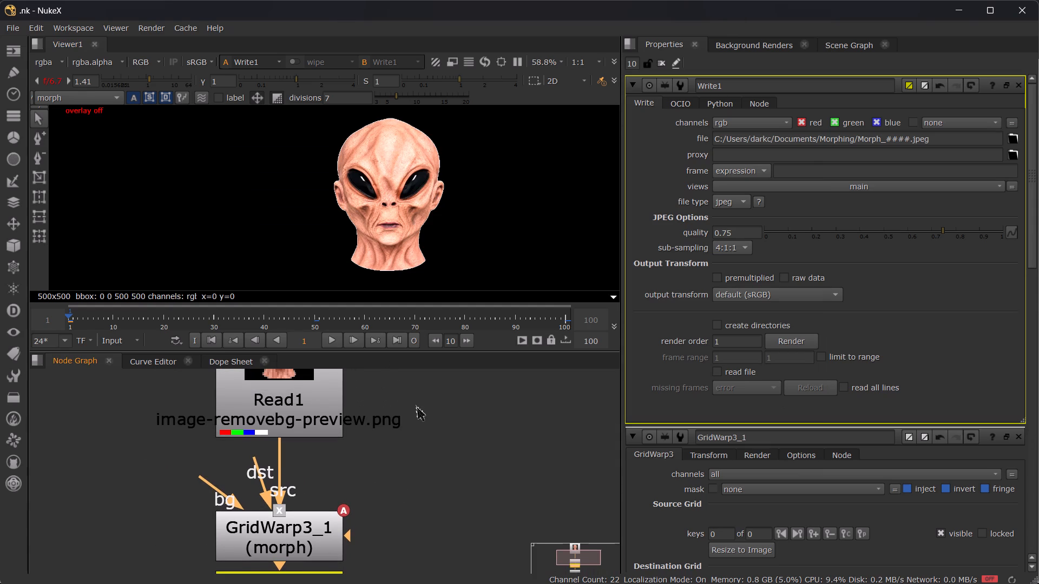
pyautogui.hotkey('ctrl', 's')
# Show the list of recently opened comps.
pyautogui.click(24, 25)
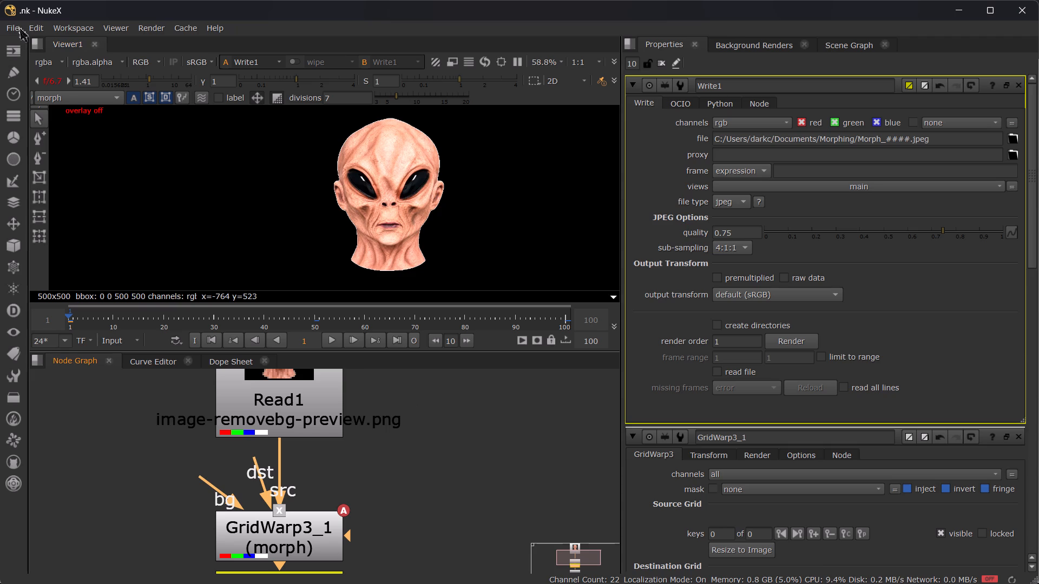
pyautogui.click(18, 25)
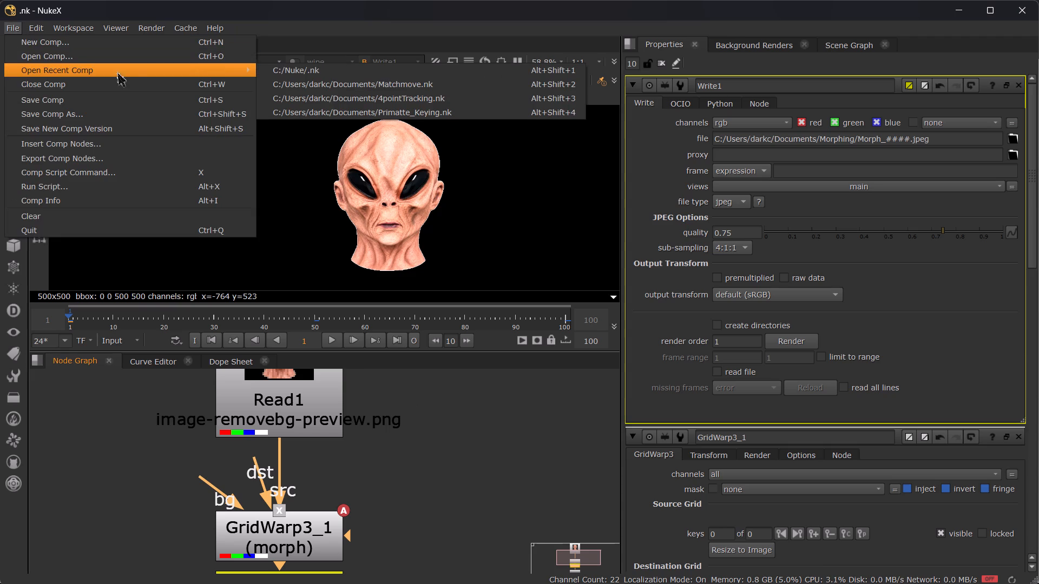
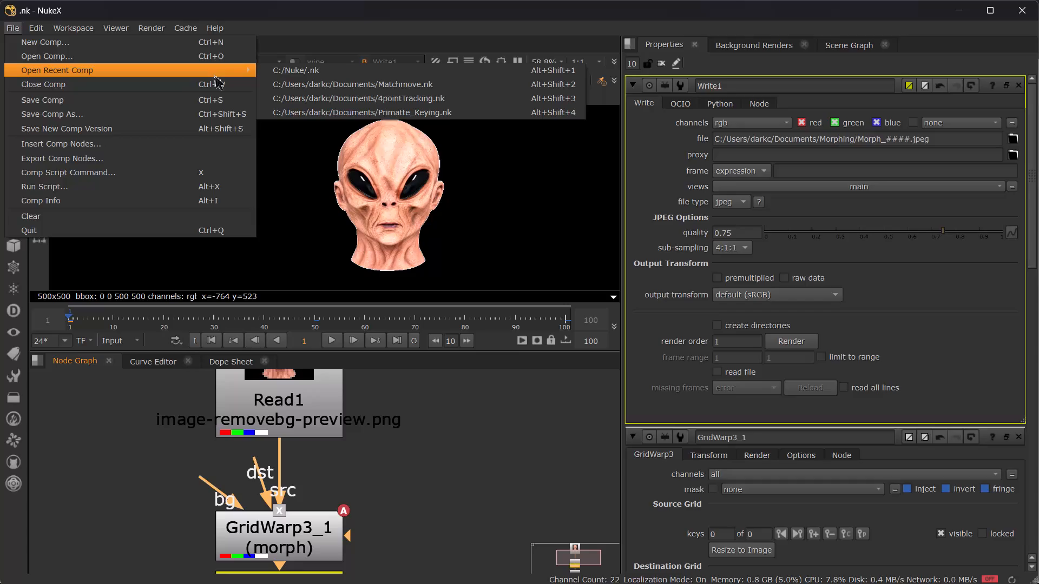
# Open the recent comp Matchmove.nk from the Documents folder.
pyautogui.click(372, 83)
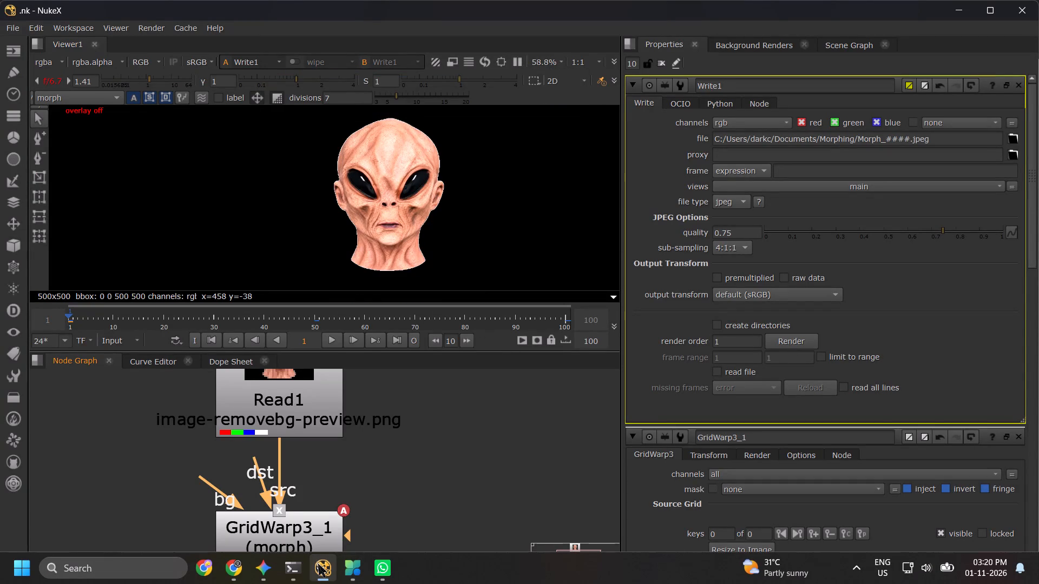
# Close the Microsoft PC Manager window and return to NukeX.
pyautogui.hotkey('alt', 'Tab')
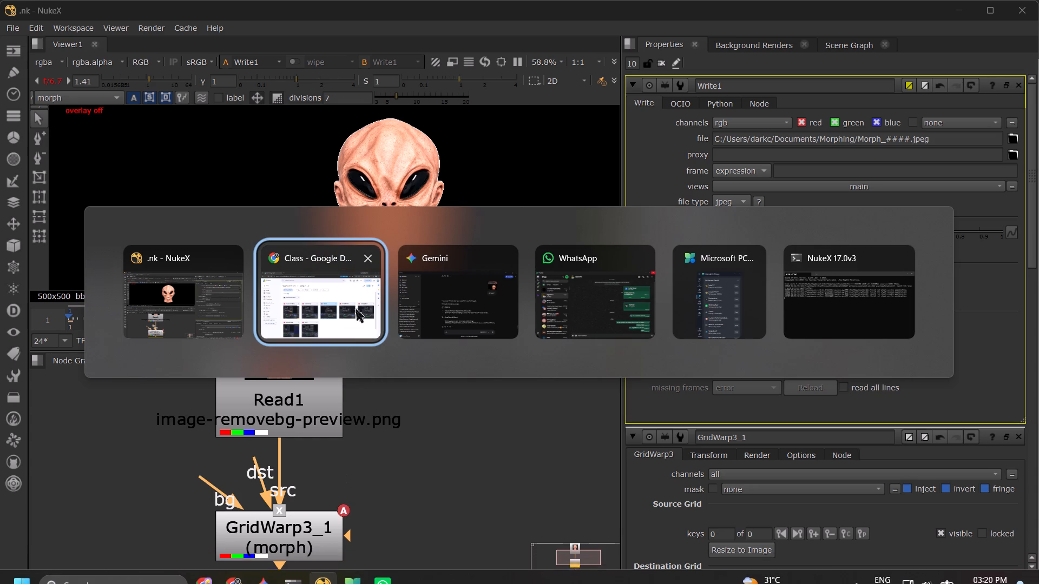
pyautogui.keyDown('alt'); pyautogui.click(752, 267); pyautogui.keyUp('alt')
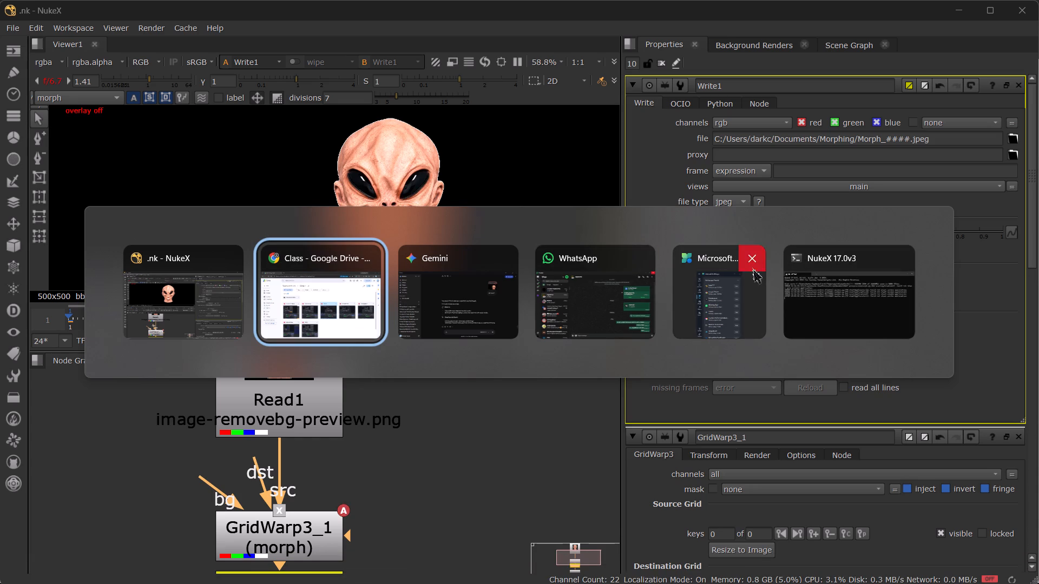
pyautogui.hotkey('alt', 'Tab')
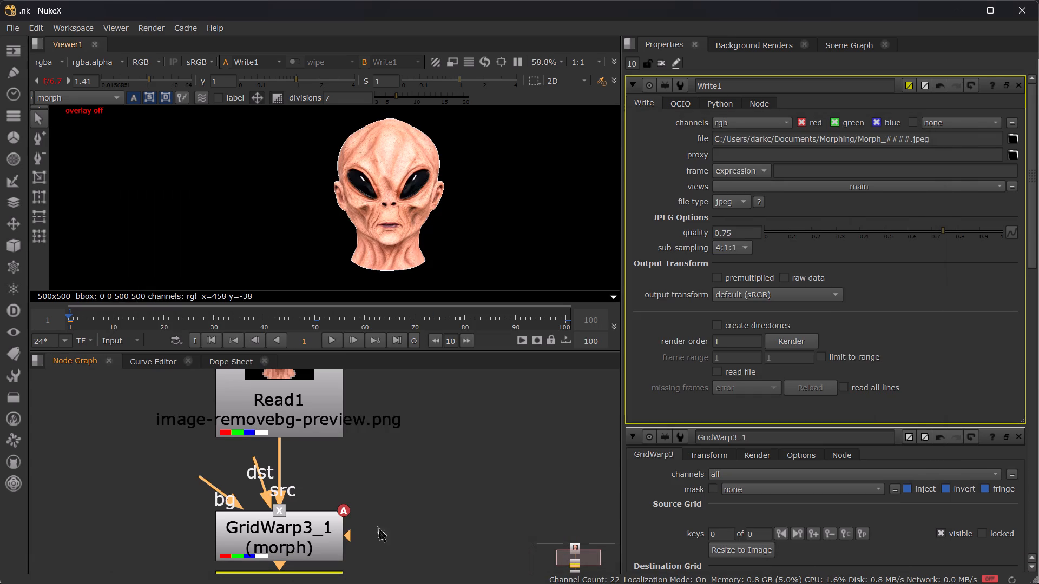
pyautogui.click(327, 567)
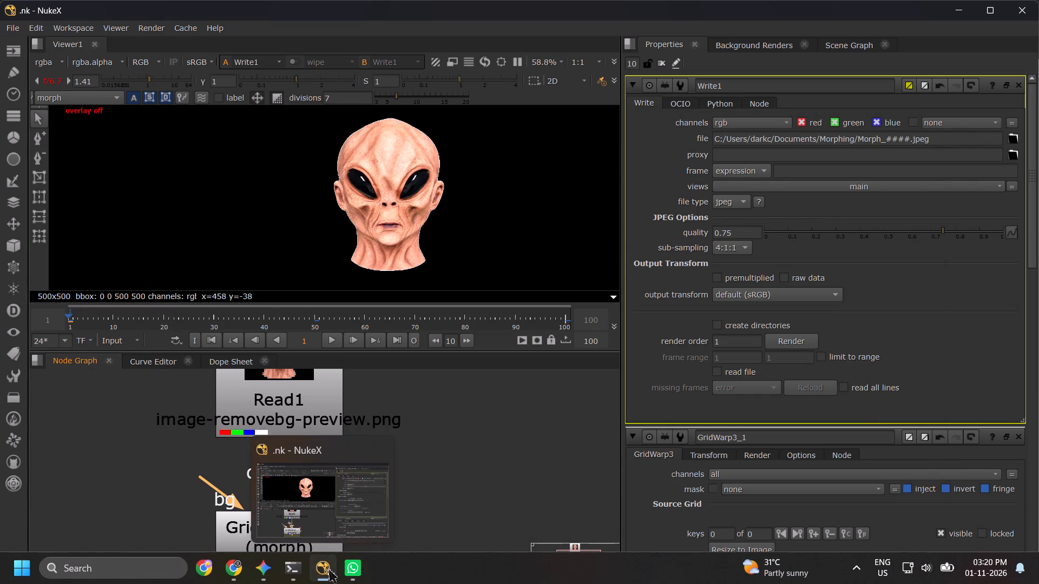
pyautogui.click(327, 567)
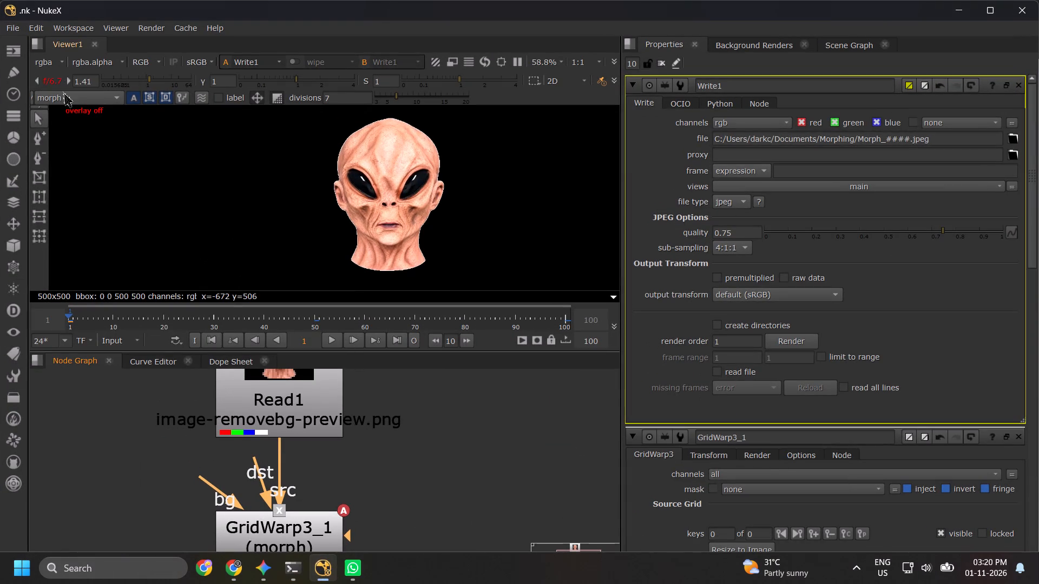
# Open the recent comp Matchmove.nk again.
pyautogui.click(11, 29)
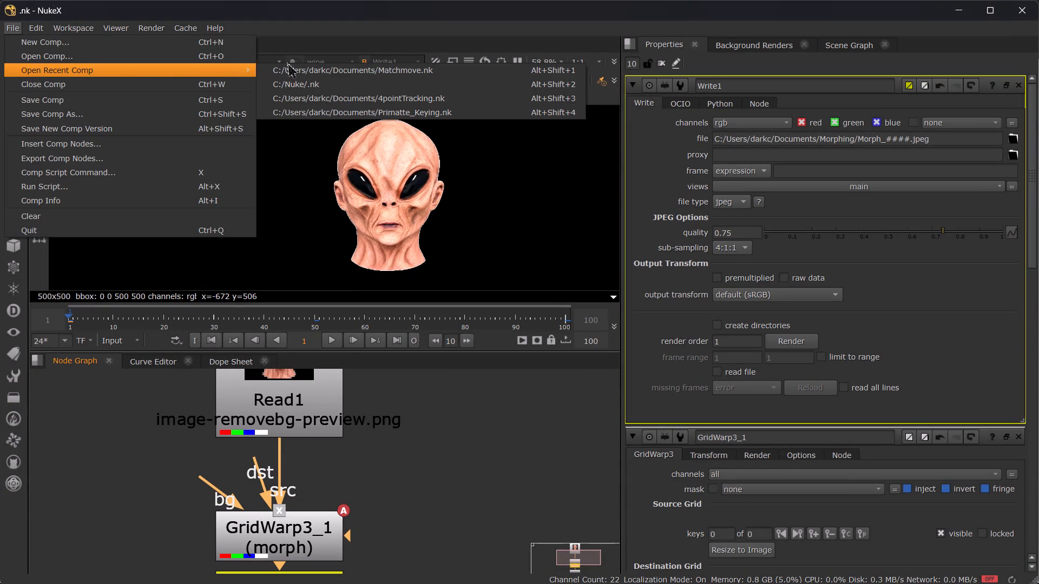
pyautogui.click(355, 68)
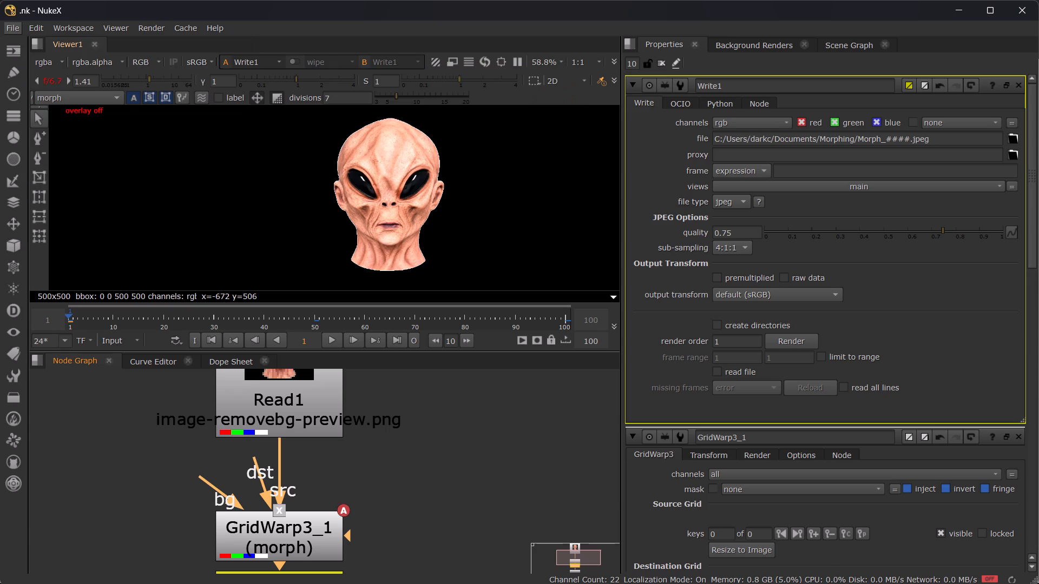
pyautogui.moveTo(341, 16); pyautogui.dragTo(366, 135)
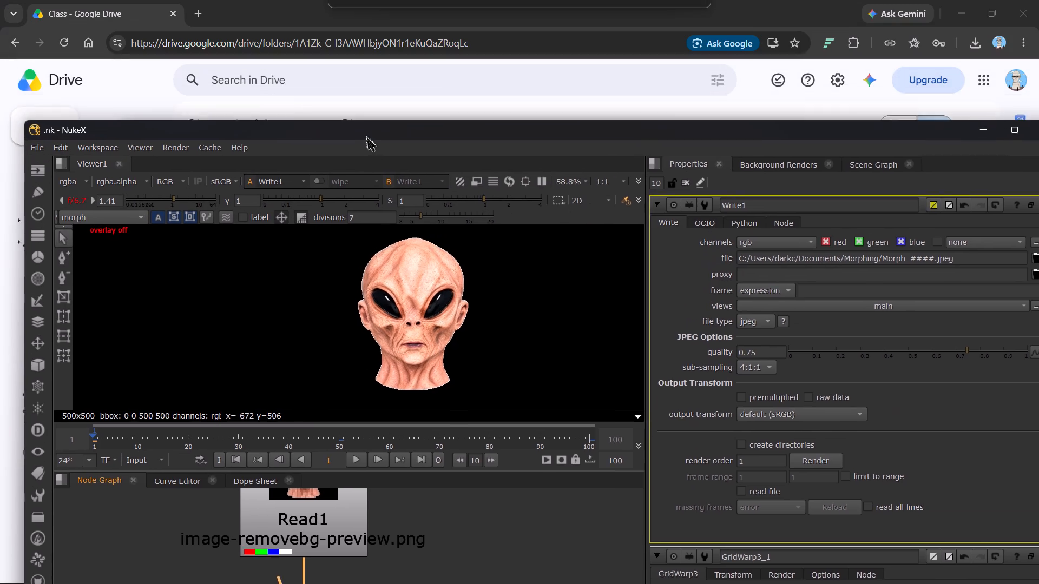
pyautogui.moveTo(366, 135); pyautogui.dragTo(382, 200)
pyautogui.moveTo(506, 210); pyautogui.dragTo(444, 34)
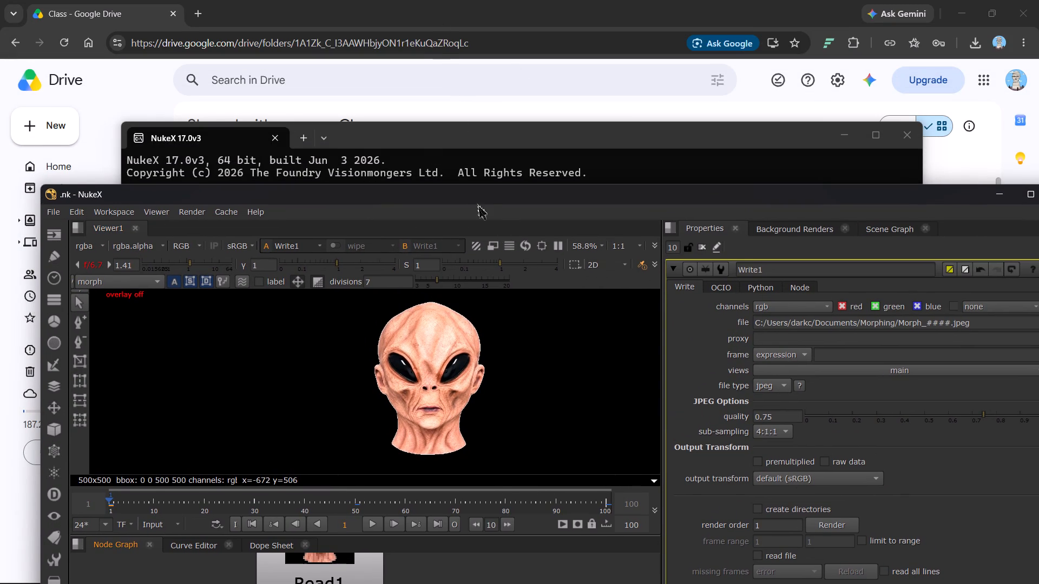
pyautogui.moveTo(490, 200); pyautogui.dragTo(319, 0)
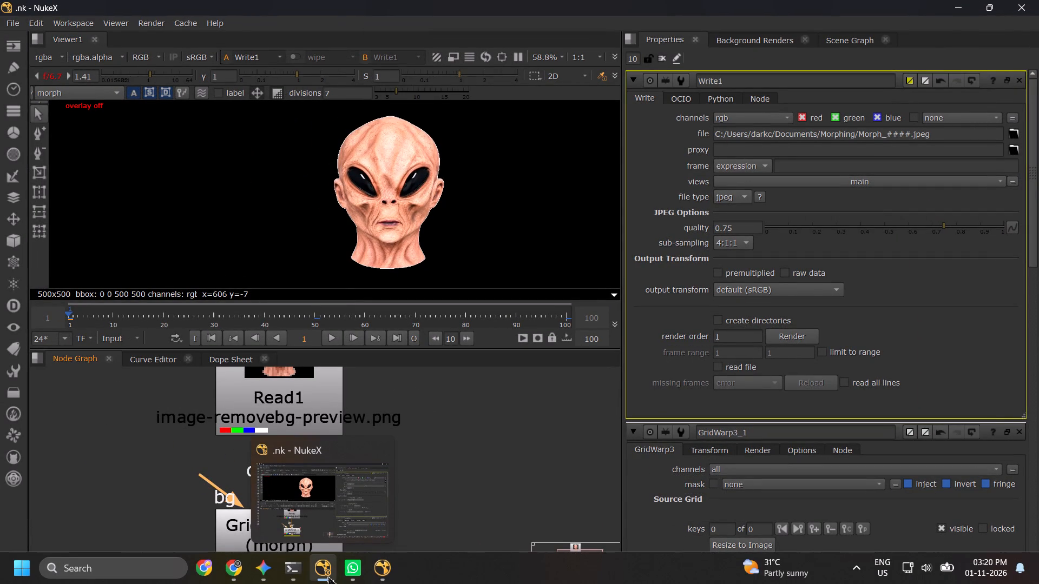
# Return from the Matchmove script to the alien morph script, save it and close its NukeX window.
pyautogui.click(393, 583)
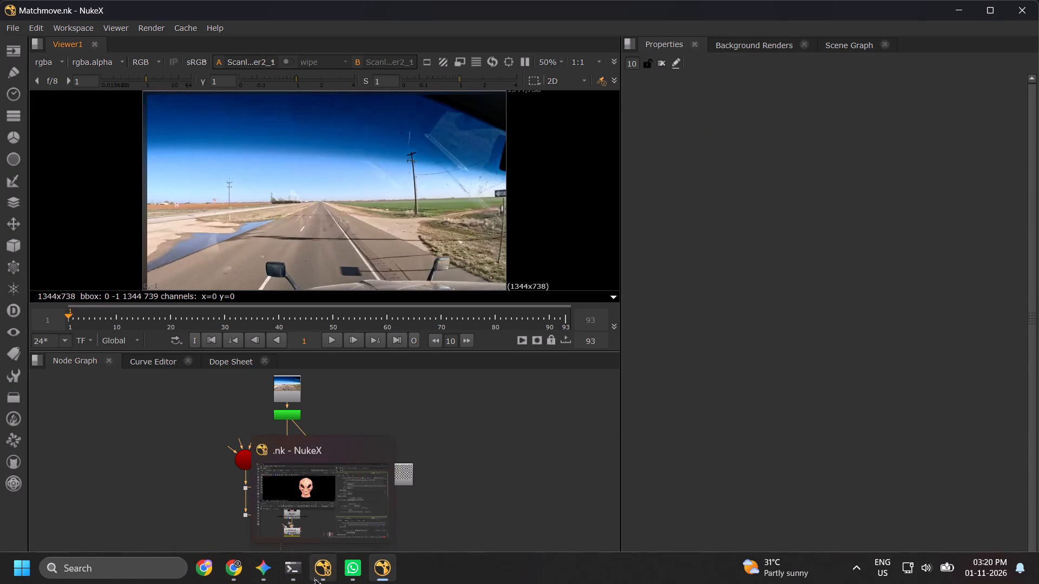
pyautogui.click(314, 577)
pyautogui.click(430, 335)
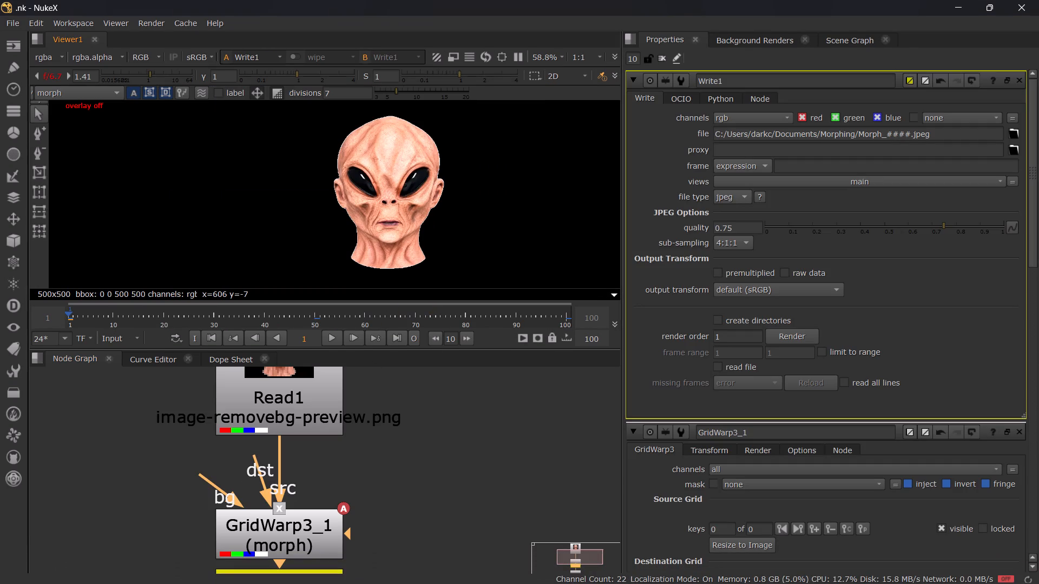
pyautogui.hotkey('ctrl', 's')
pyautogui.click(1038, 0)
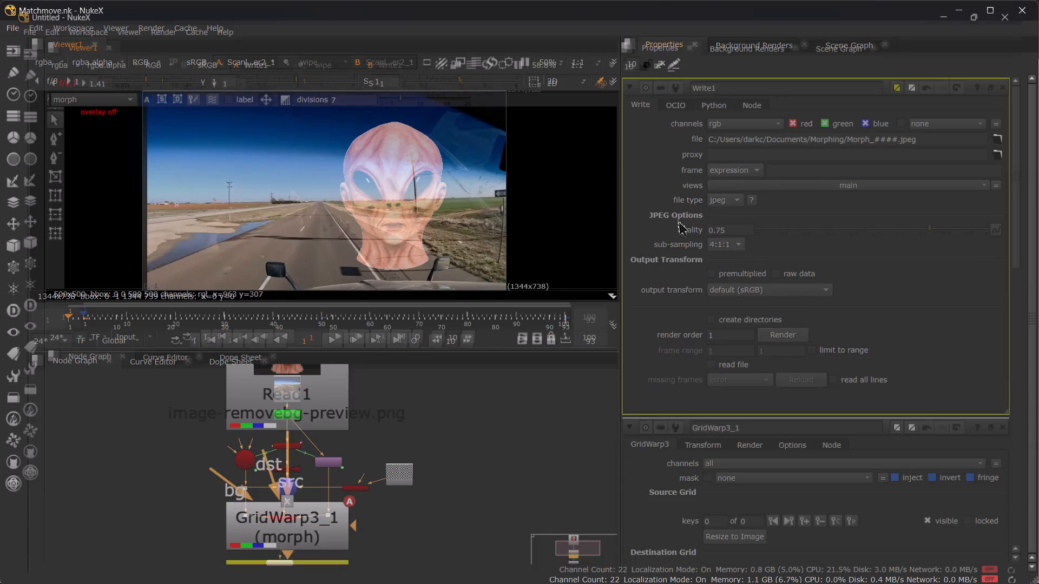
# Examine the Matchmove node graph, play back part of the road clip, and return to frame 1.
pyautogui.scroll(6, 305, 456)
pyautogui.moveTo(303, 475); pyautogui.dragTo(374, 468, button='middle')
pyautogui.scroll(-4, 374, 467)
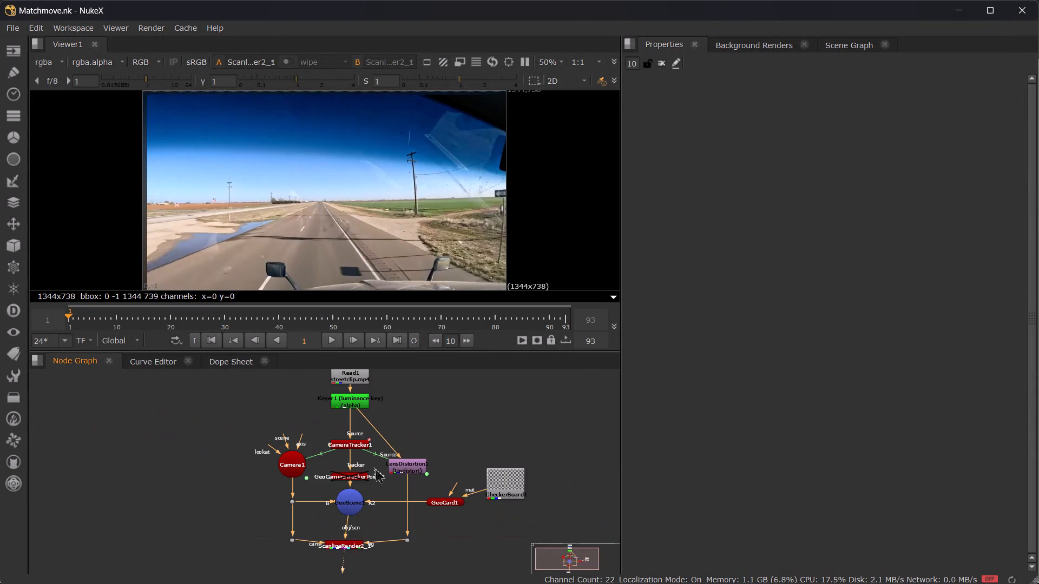
pyautogui.scroll(2, 376, 449)
pyautogui.scroll(-5, 376, 449)
pyautogui.scroll(4, 379, 442)
pyautogui.click(331, 340)
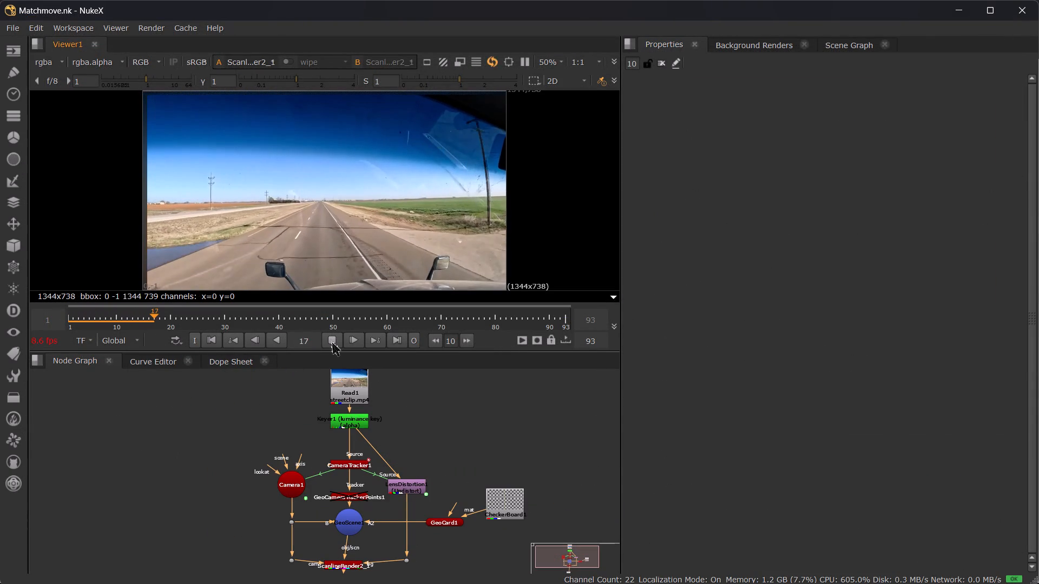
pyautogui.click(331, 340)
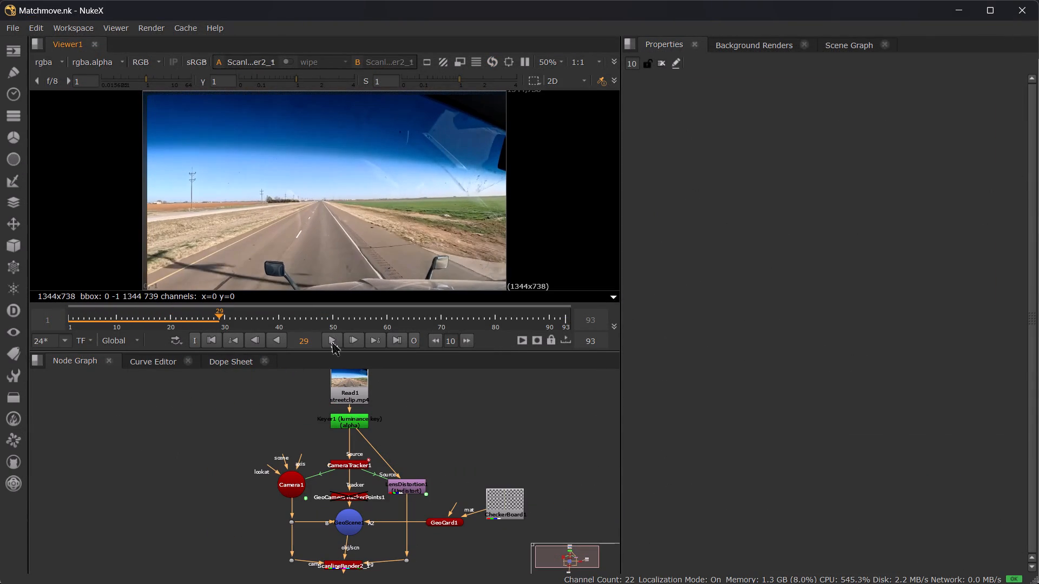
pyautogui.doubleClick(208, 337)
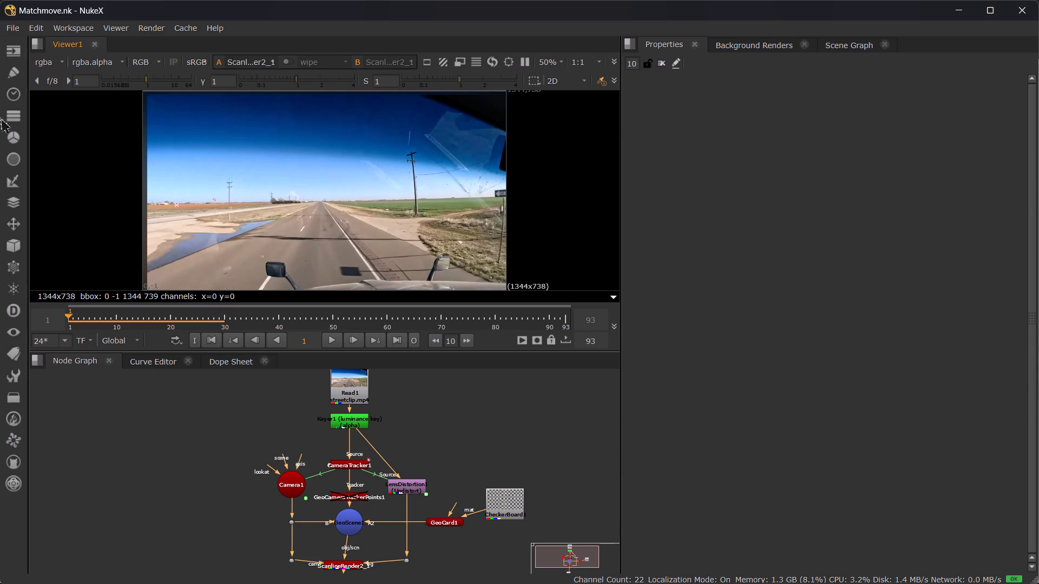
# Save the Matchmove comp.
pyautogui.click(9, 32)
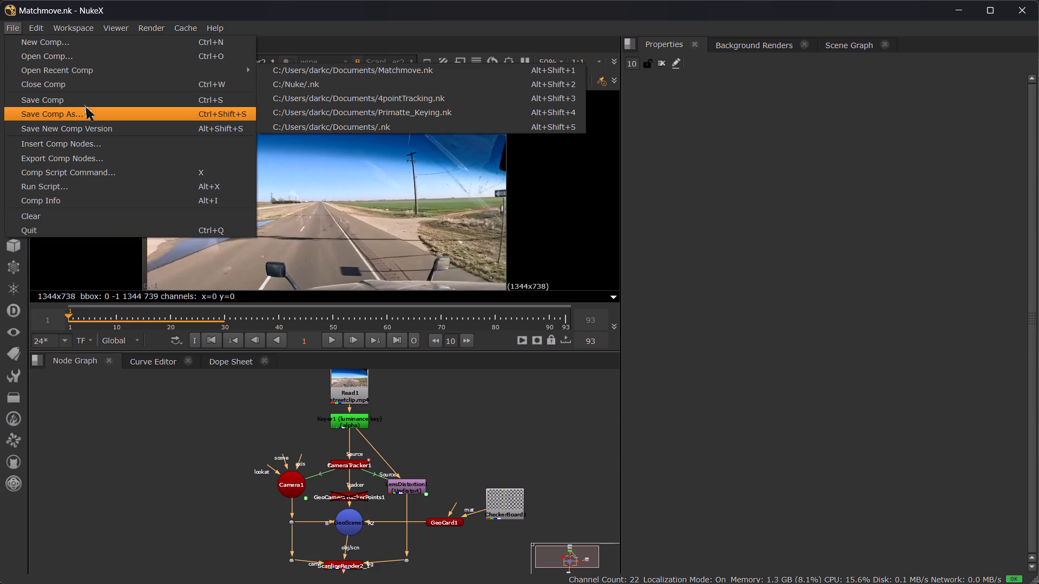
pyautogui.click(84, 104)
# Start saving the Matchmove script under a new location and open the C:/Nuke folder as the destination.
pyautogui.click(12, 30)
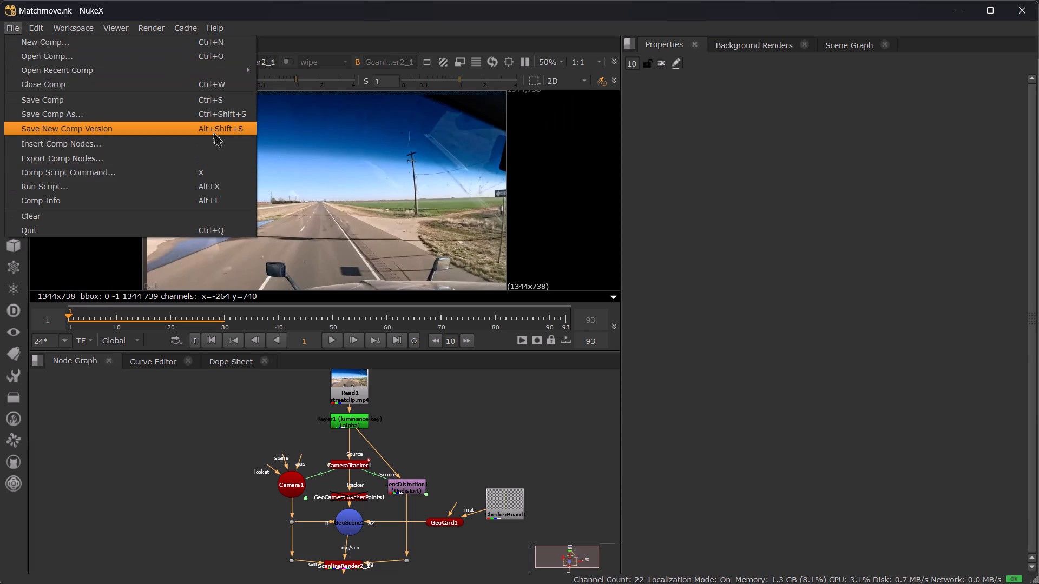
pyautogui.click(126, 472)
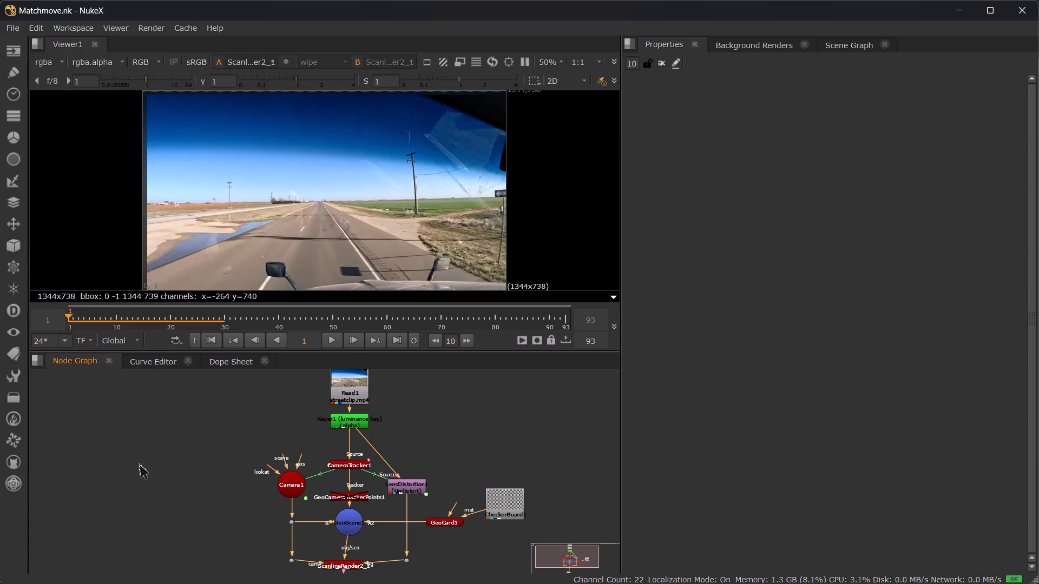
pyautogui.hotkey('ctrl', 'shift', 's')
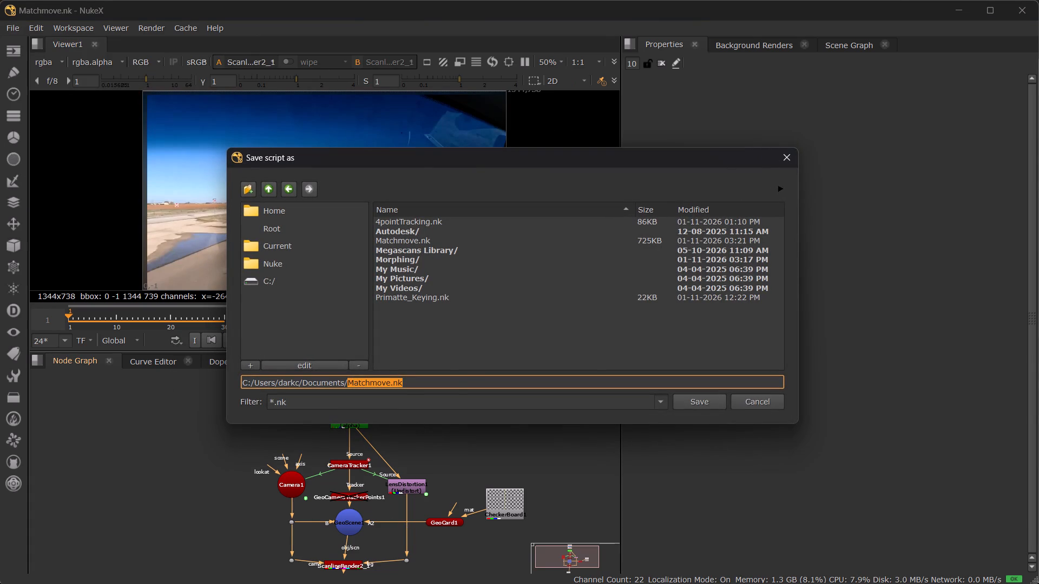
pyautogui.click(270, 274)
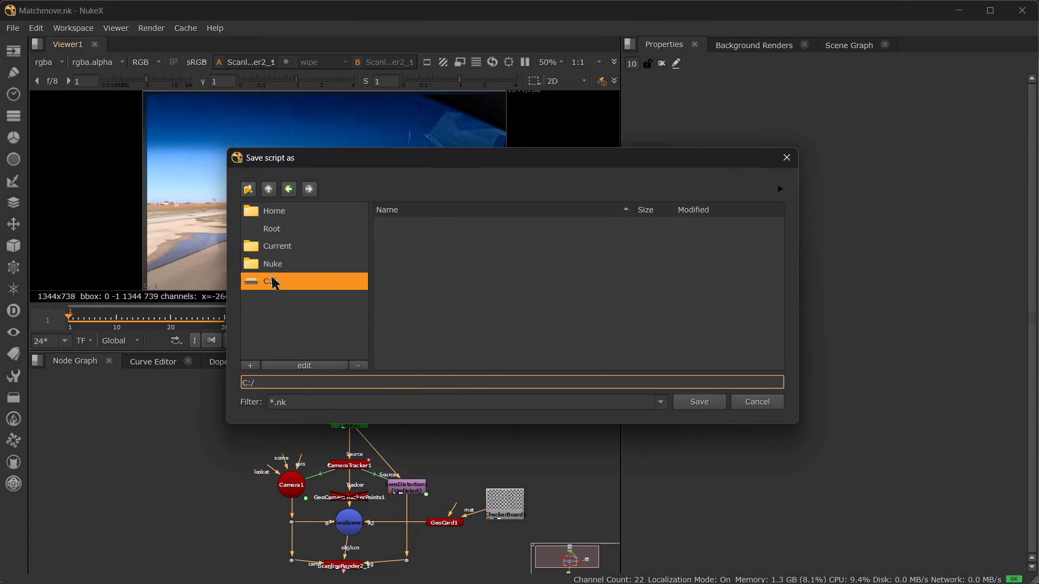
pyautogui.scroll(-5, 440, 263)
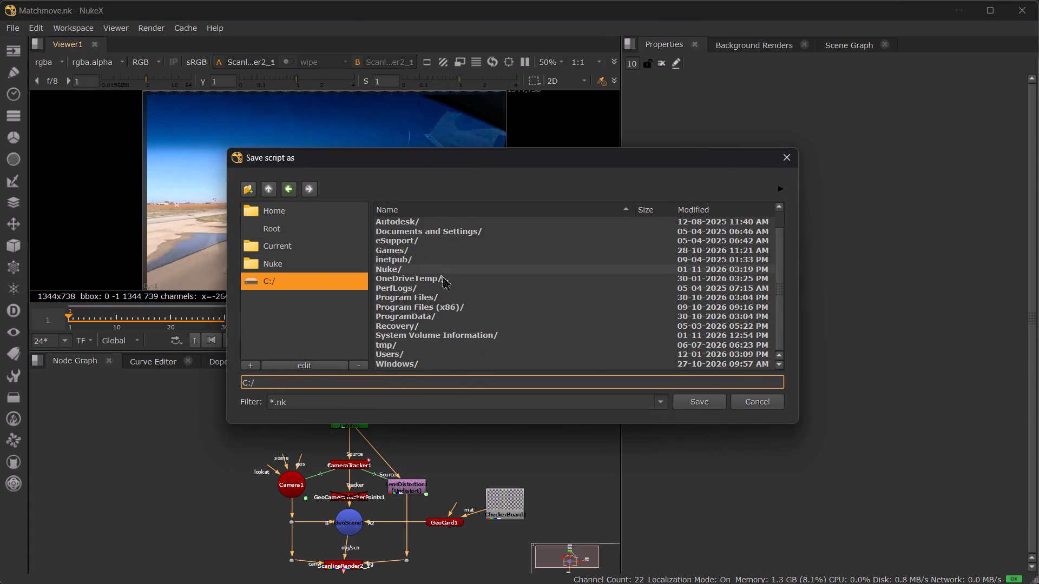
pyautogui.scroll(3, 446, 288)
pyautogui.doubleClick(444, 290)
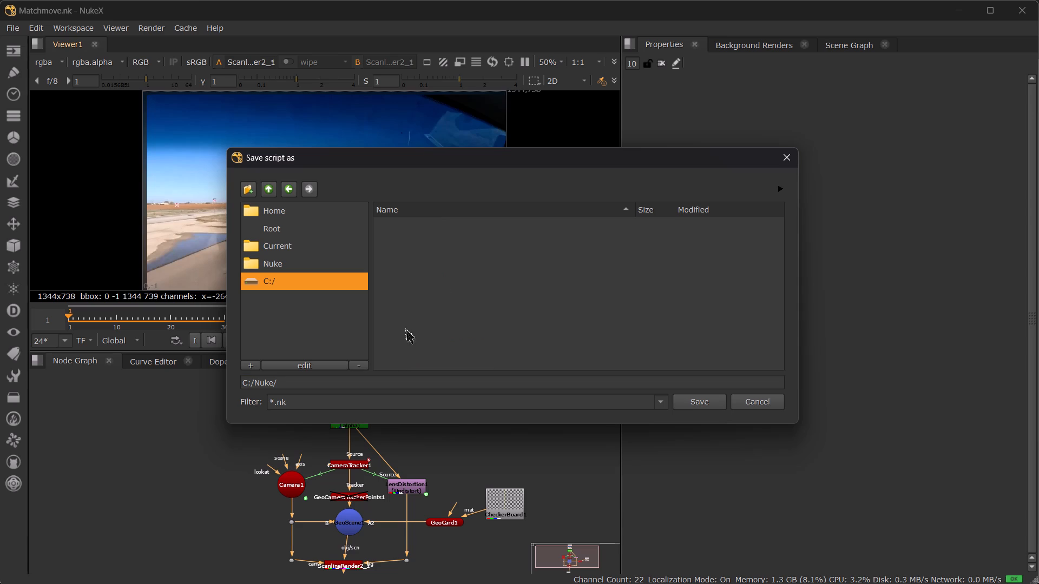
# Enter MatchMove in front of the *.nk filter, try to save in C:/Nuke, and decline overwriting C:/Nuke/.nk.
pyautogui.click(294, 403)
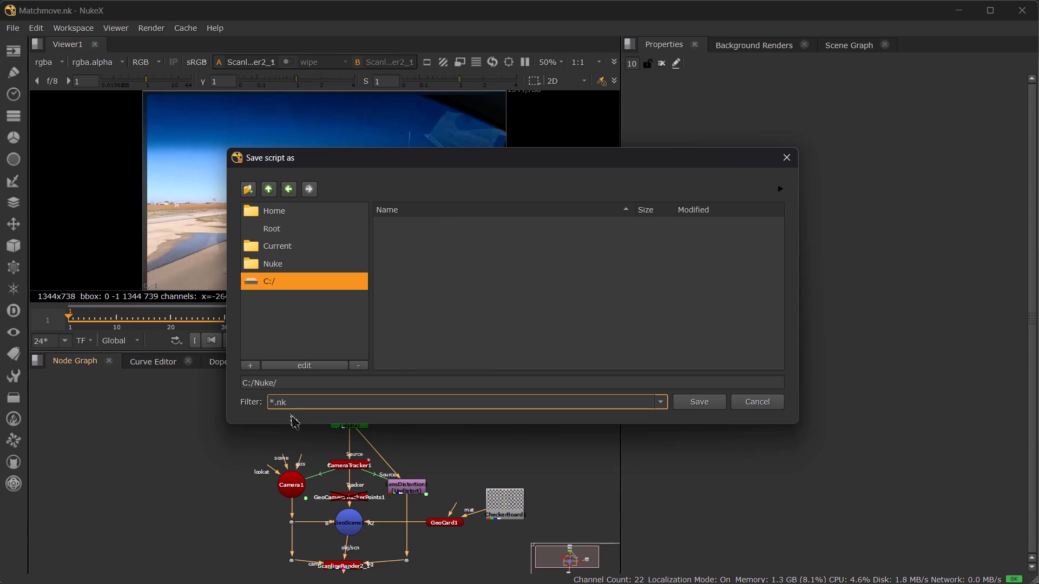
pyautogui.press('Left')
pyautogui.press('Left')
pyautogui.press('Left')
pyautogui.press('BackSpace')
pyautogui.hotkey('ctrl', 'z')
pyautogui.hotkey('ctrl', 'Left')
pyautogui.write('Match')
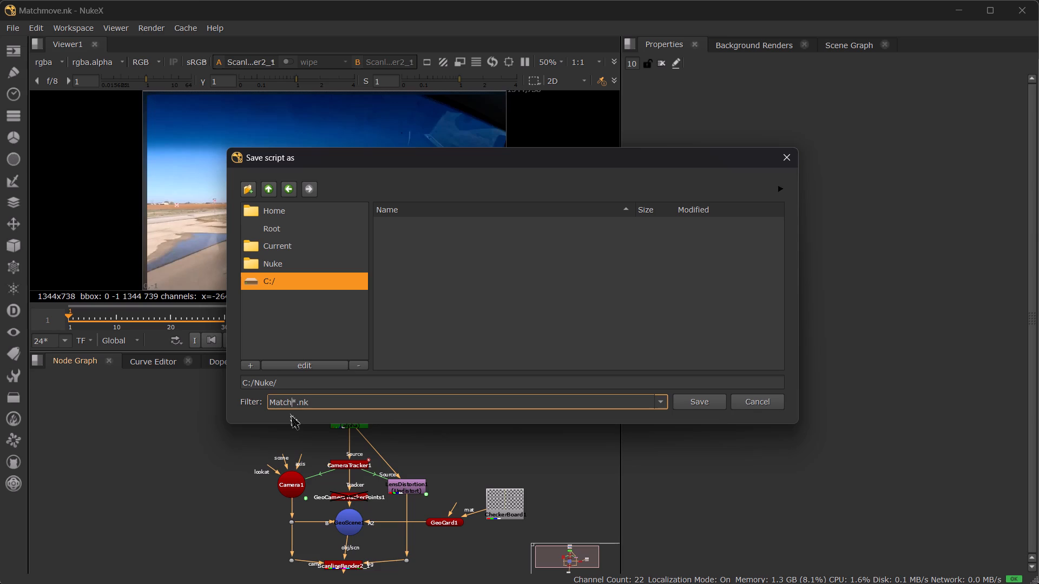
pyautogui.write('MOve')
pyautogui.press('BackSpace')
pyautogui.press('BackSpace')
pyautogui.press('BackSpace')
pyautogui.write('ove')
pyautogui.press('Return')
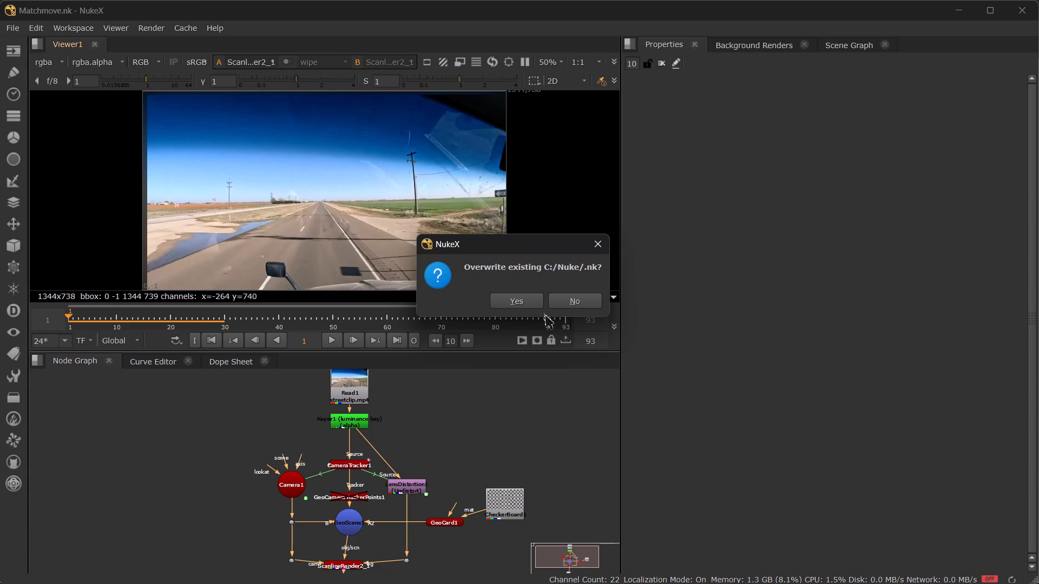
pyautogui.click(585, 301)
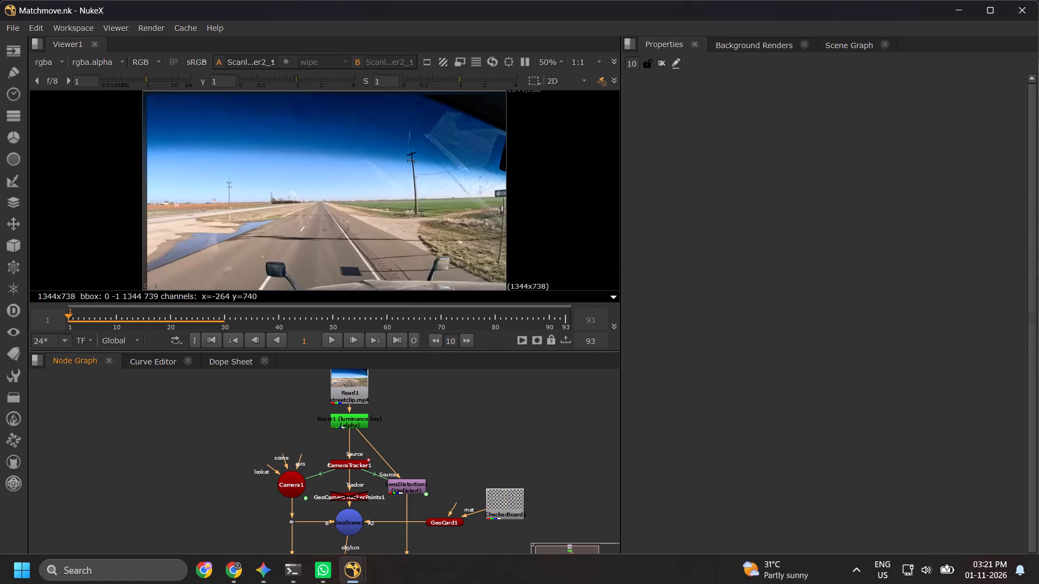
# Browse to the Nuke folder on the C drive in File Explorer and open the .nk script inside it.
pyautogui.click(238, 576)
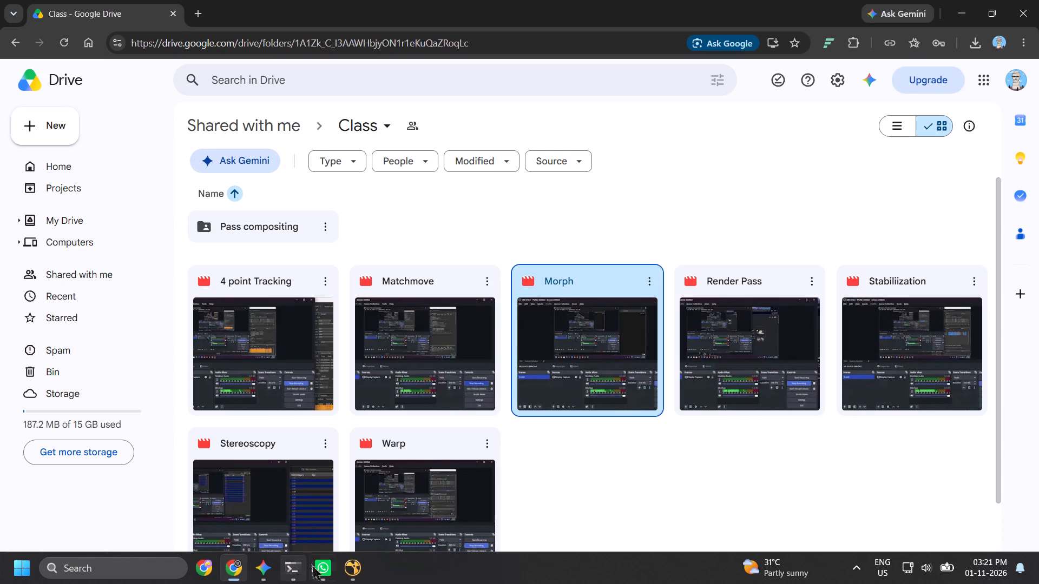
pyautogui.click(0, 583)
pyautogui.click(52, 176)
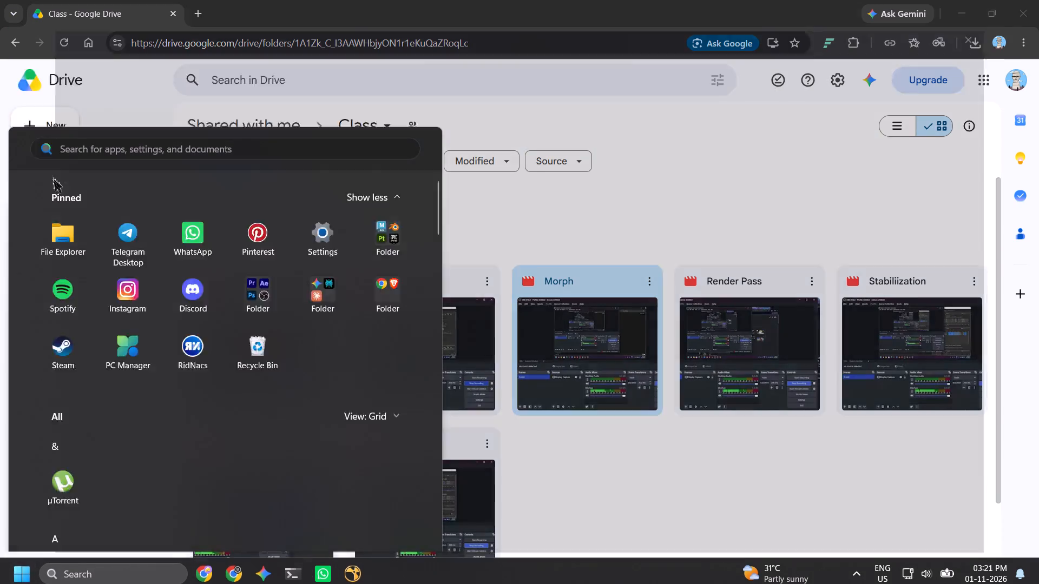
pyautogui.click(63, 294)
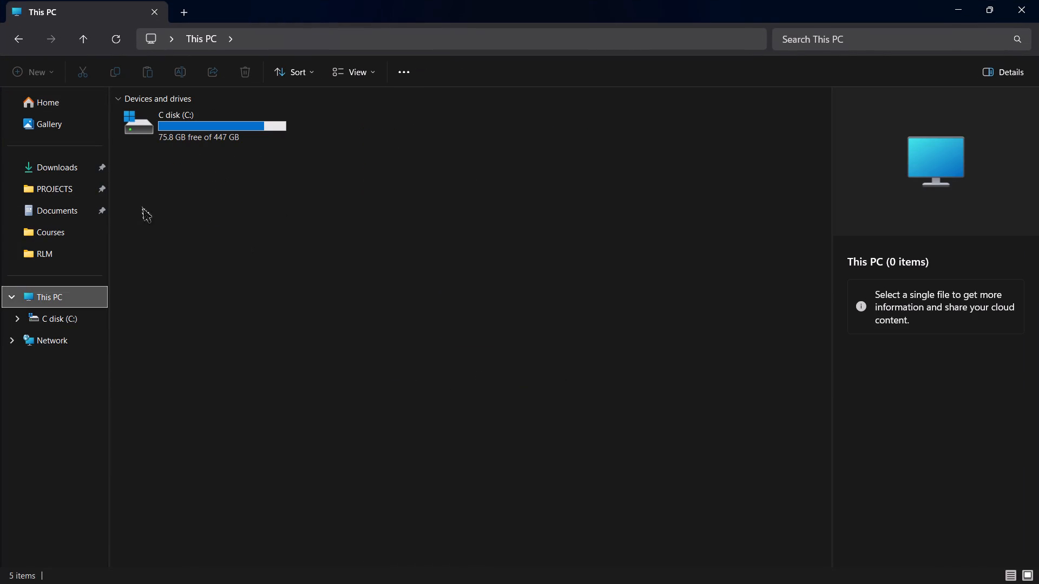
pyautogui.click(50, 321)
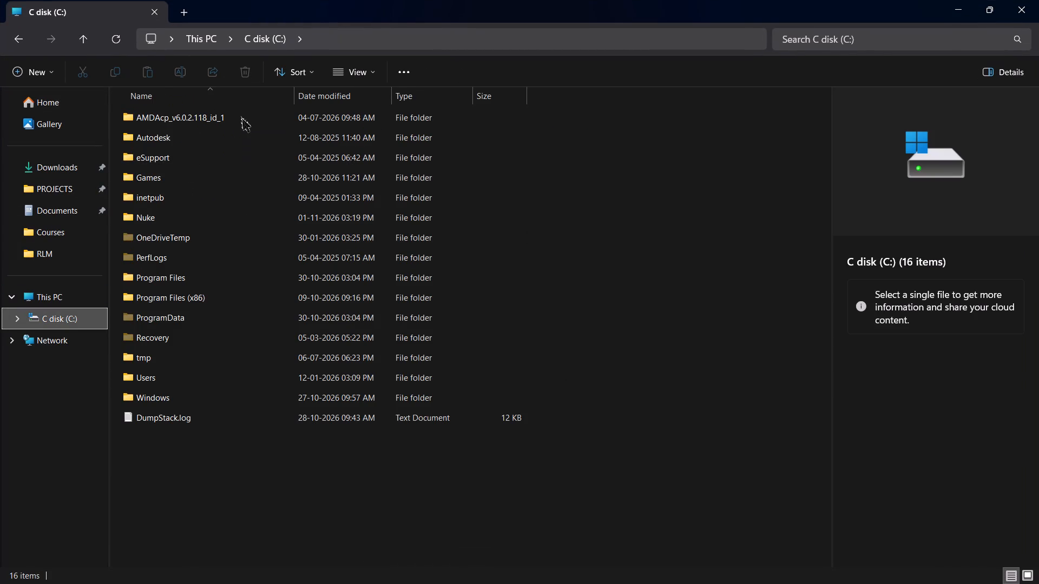
pyautogui.doubleClick(221, 221)
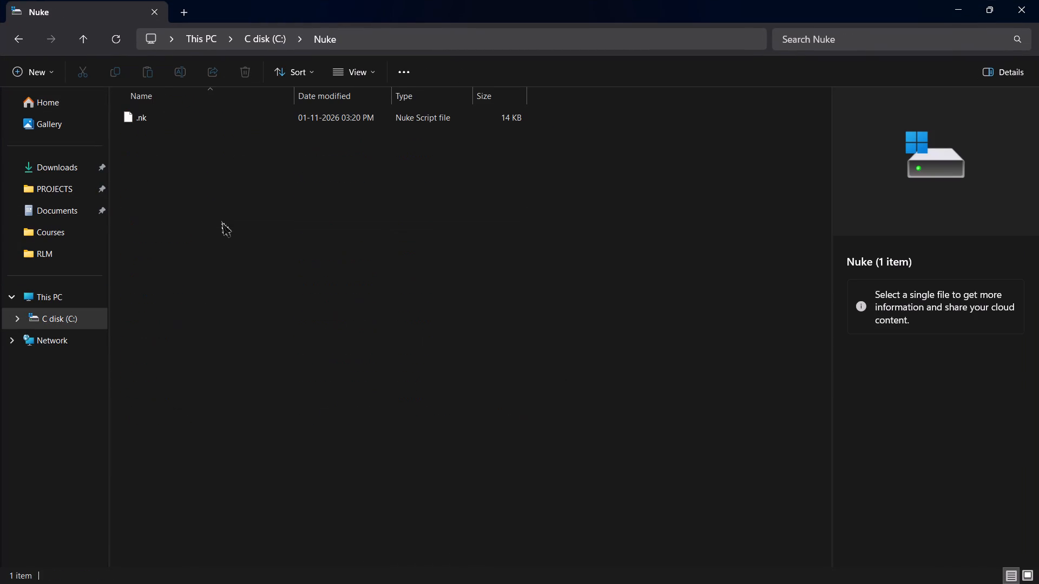
pyautogui.click(230, 127)
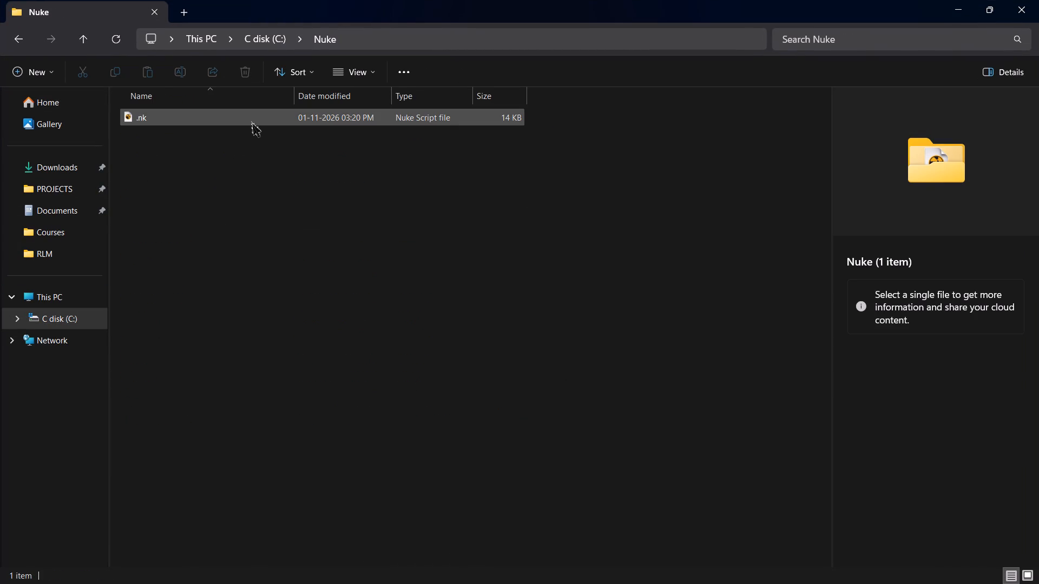
pyautogui.doubleClick(251, 121)
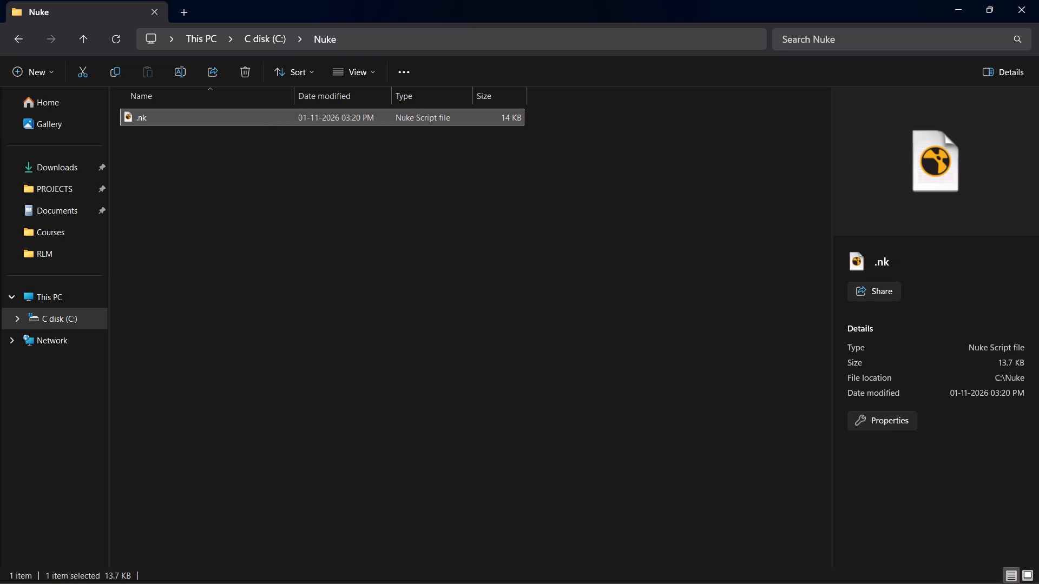
# Switch to the second Matchmove NukeX window and start saving its script under a new location, opening C:/Nuke as the destination.
pyautogui.click(346, 568)
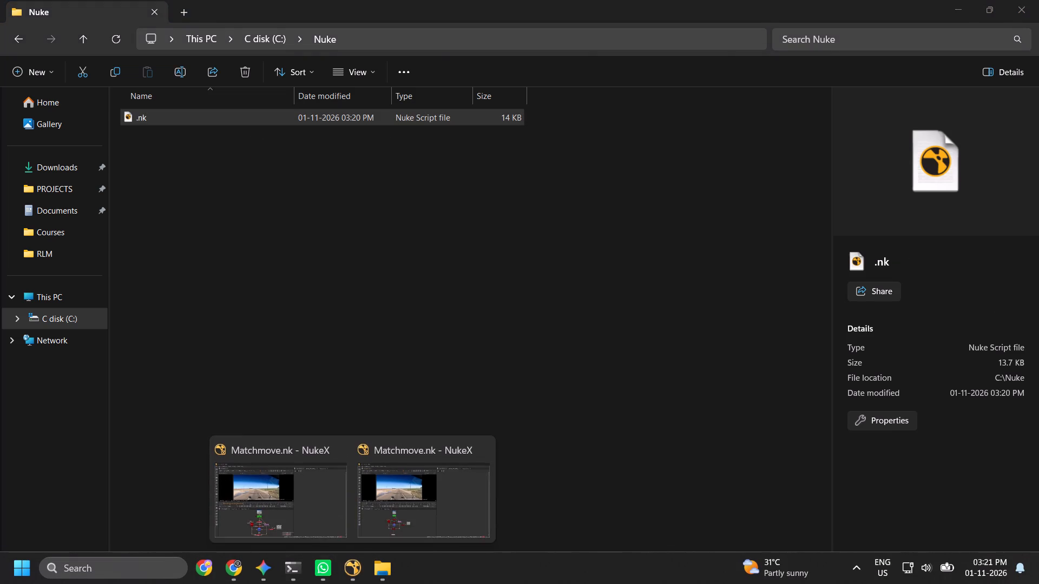
pyautogui.click(410, 510)
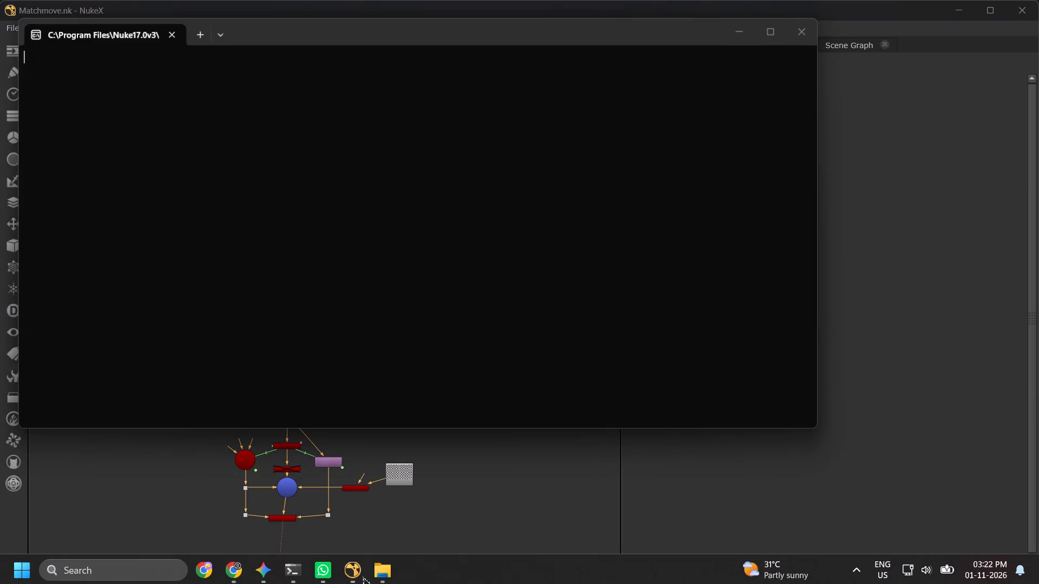
pyautogui.click(288, 506)
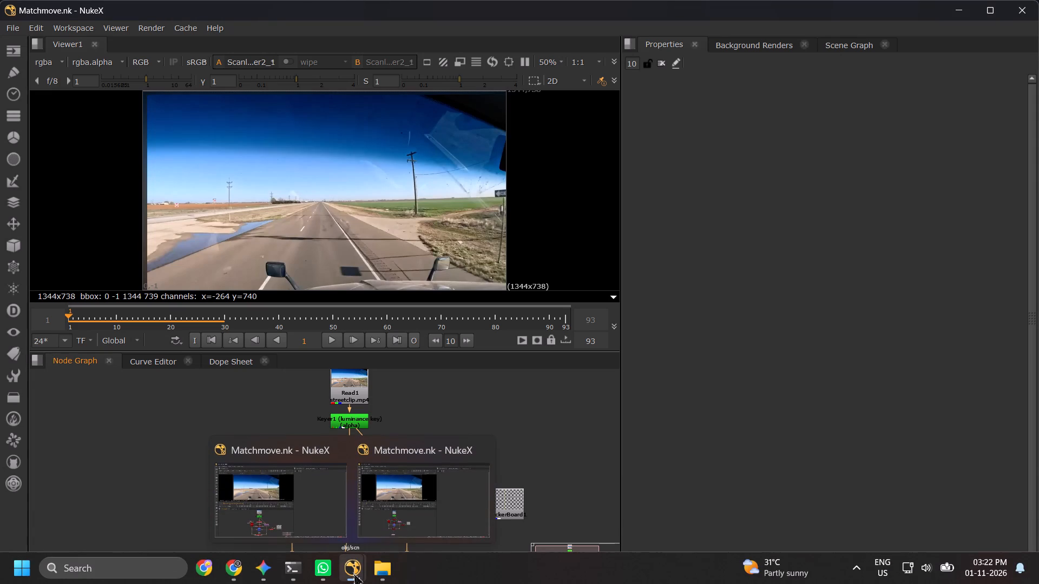
pyautogui.click(382, 504)
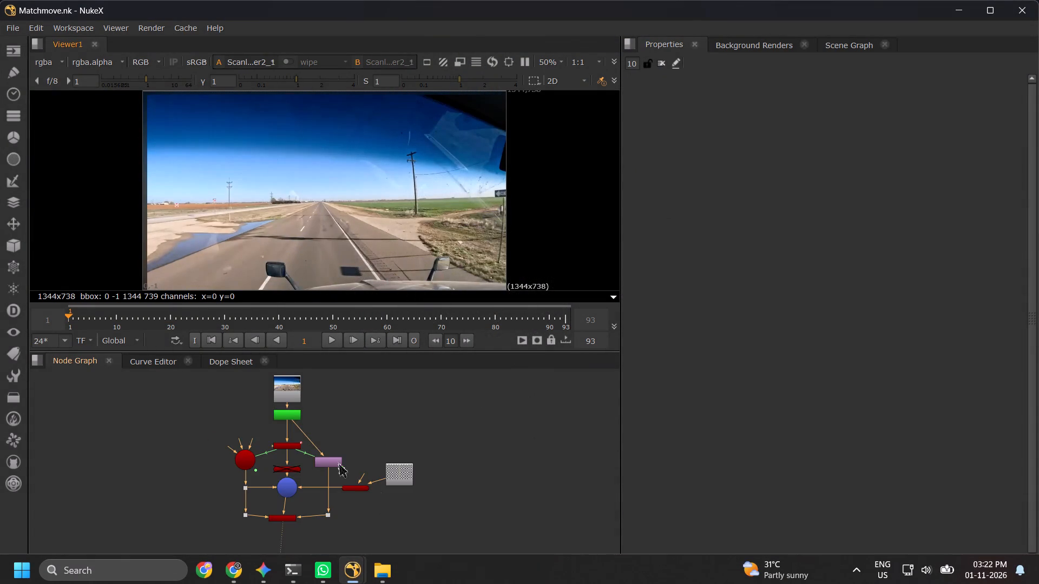
pyautogui.scroll(5, 338, 461)
pyautogui.scroll(3, 284, 443)
pyautogui.moveTo(302, 427); pyautogui.dragTo(410, 527, button='middle')
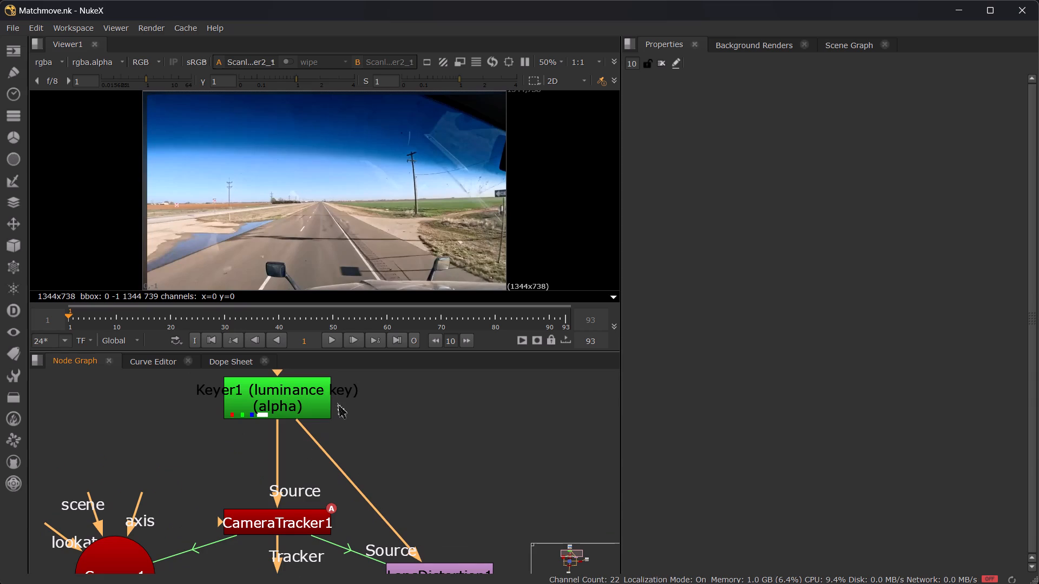
pyautogui.hotkey('ctrl', 'shift', 's')
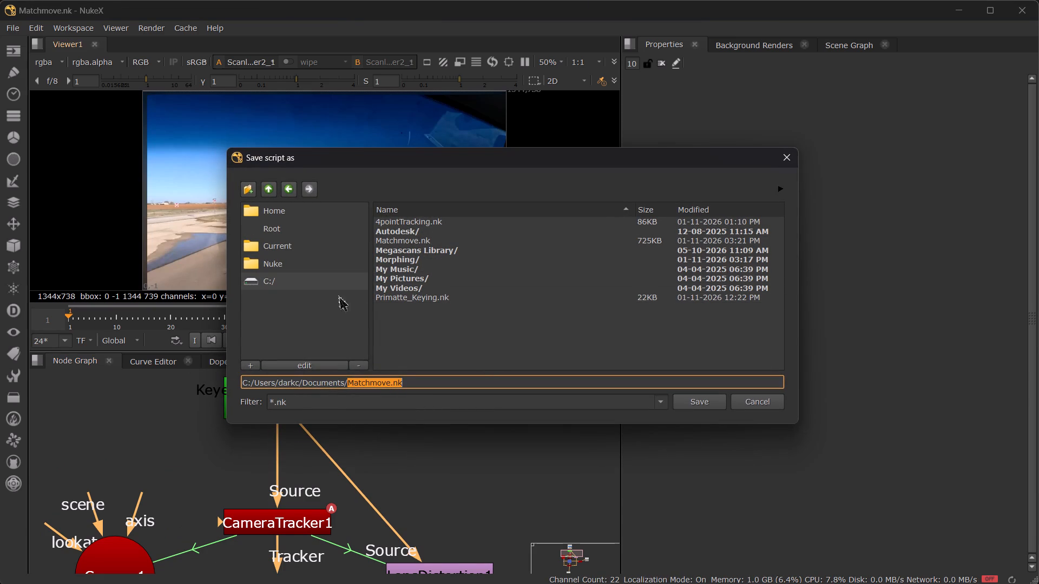
pyautogui.click(292, 291)
pyautogui.click(278, 286)
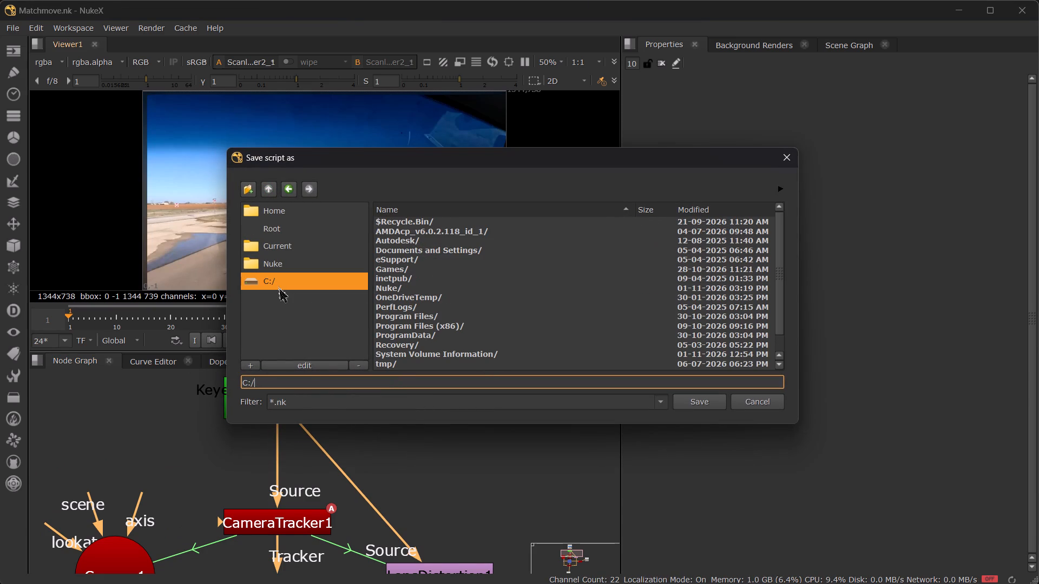
pyautogui.scroll(-2, 418, 323)
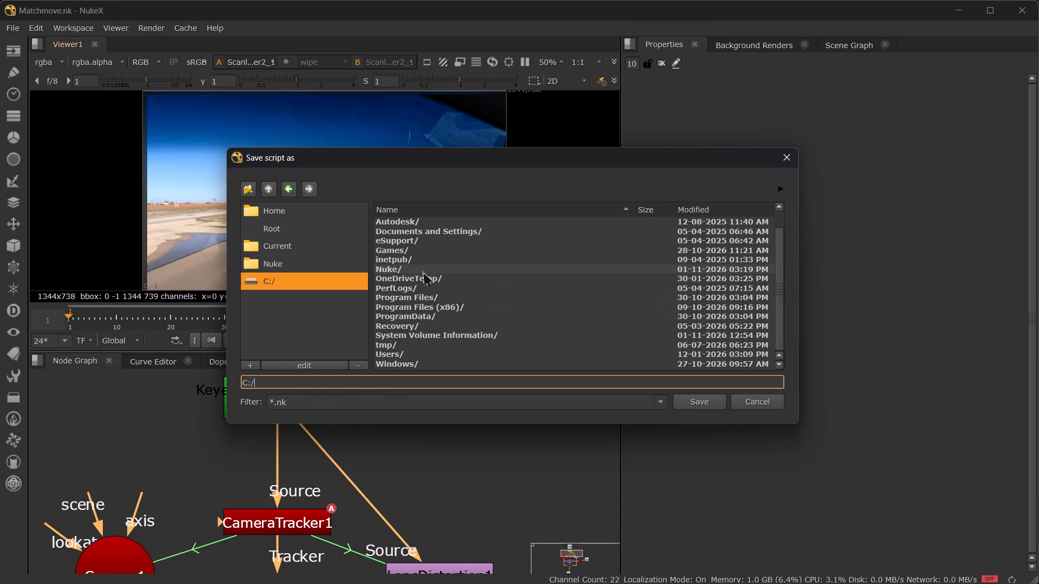
pyautogui.doubleClick(405, 266)
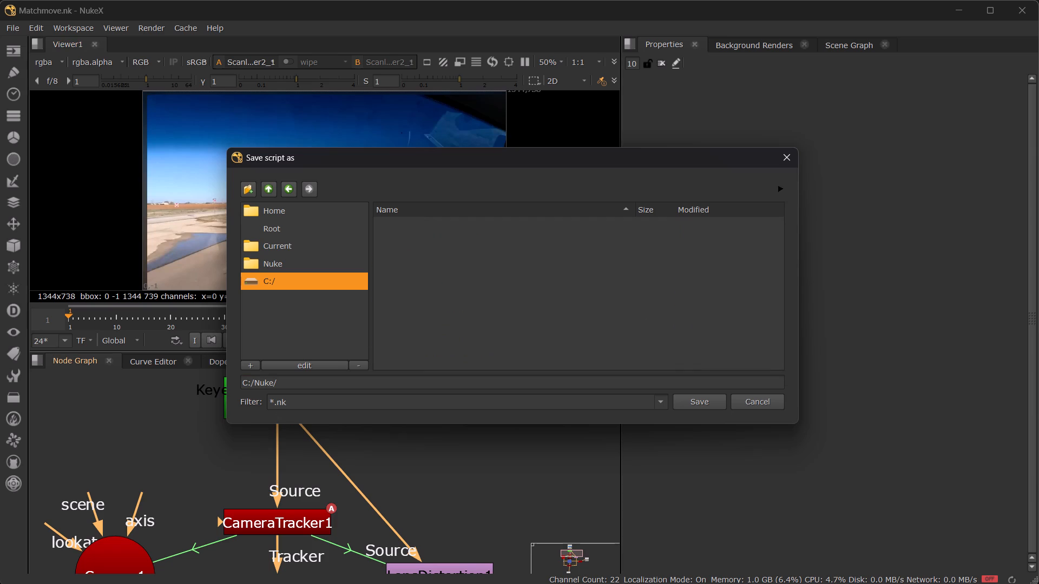
# Replace the asterisk in the *.nk filter with Matchmove, save in C:/Nuke, and accept overwriting C:/Nuke/.nk.
pyautogui.moveTo(274, 403); pyautogui.dragTo(240, 408)
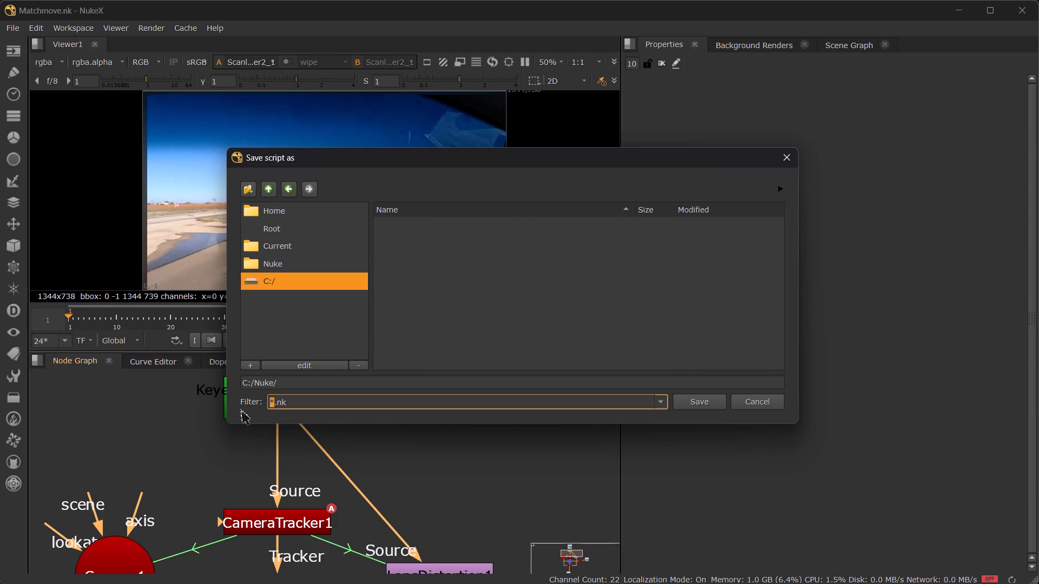
pyautogui.press('BackSpace')
pyautogui.write('Mat')
pyautogui.press('BackSpace')
pyautogui.press('BackSpace')
pyautogui.press('a')
pyautogui.write('tchomo')
pyautogui.press('BackSpace')
pyautogui.press('BackSpace')
pyautogui.press('BackSpace')
pyautogui.write('move')
pyautogui.press('Return')
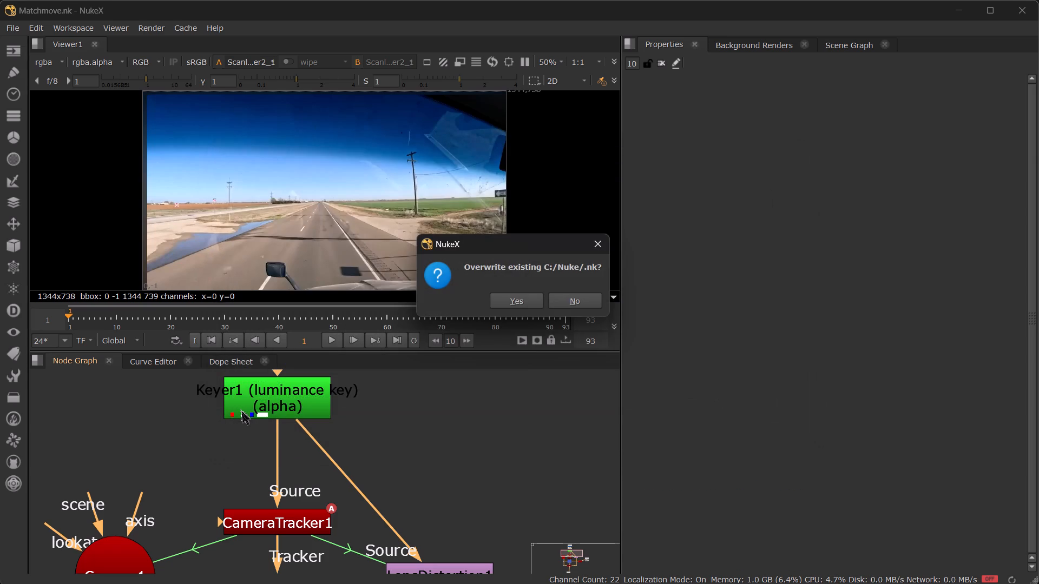
pyautogui.click(529, 300)
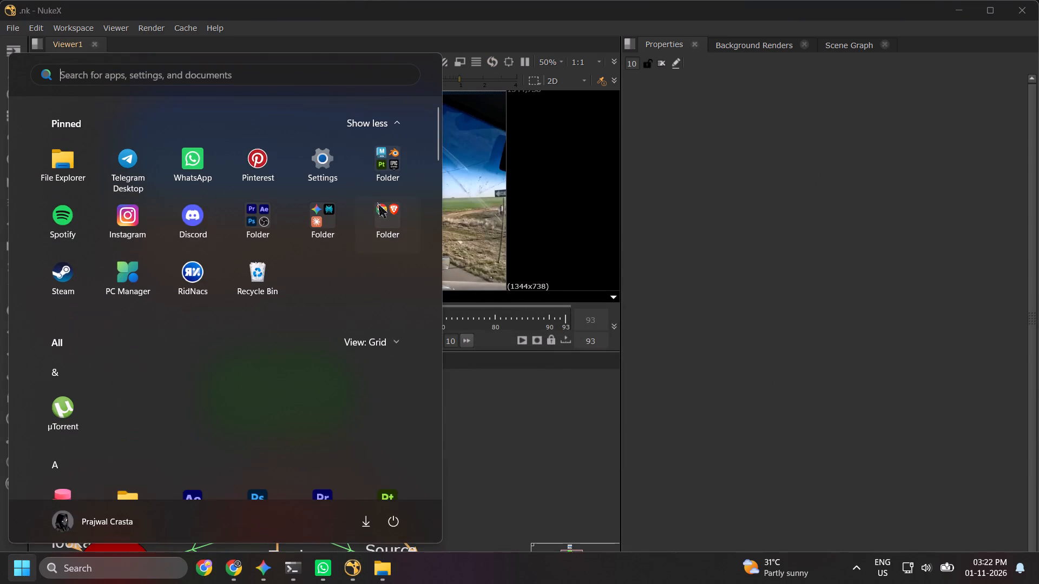
# Close the two windows holding the .nk script, first the alien face one and then the road clip one.
pyautogui.click(343, 558)
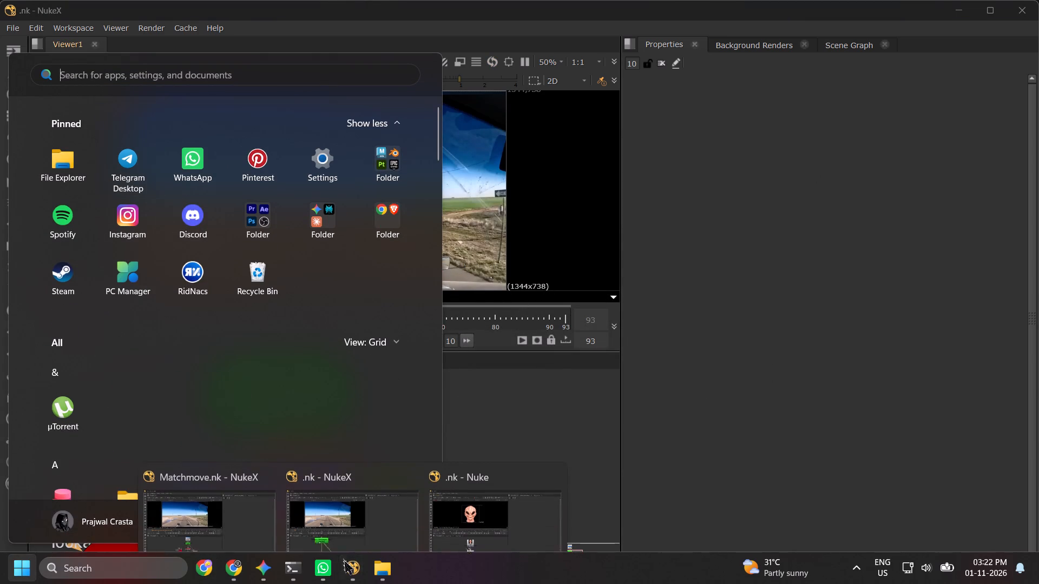
pyautogui.click(365, 578)
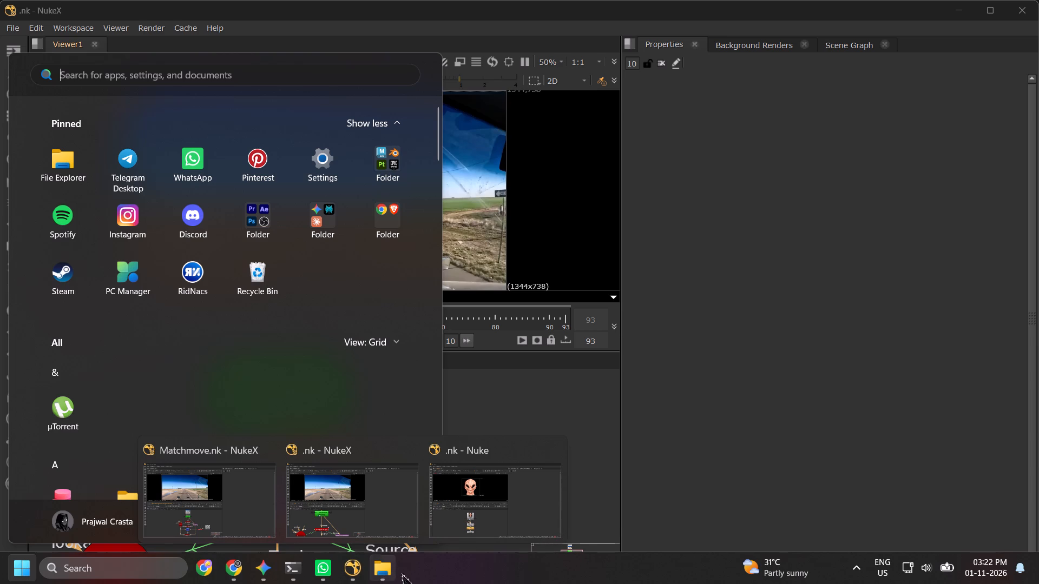
pyautogui.click(553, 454)
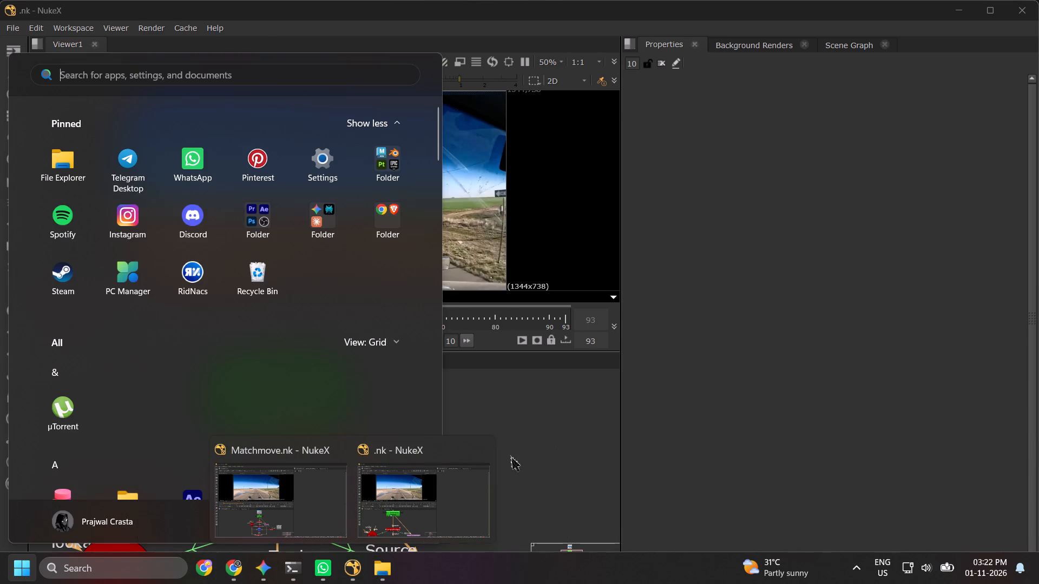
pyautogui.click(479, 455)
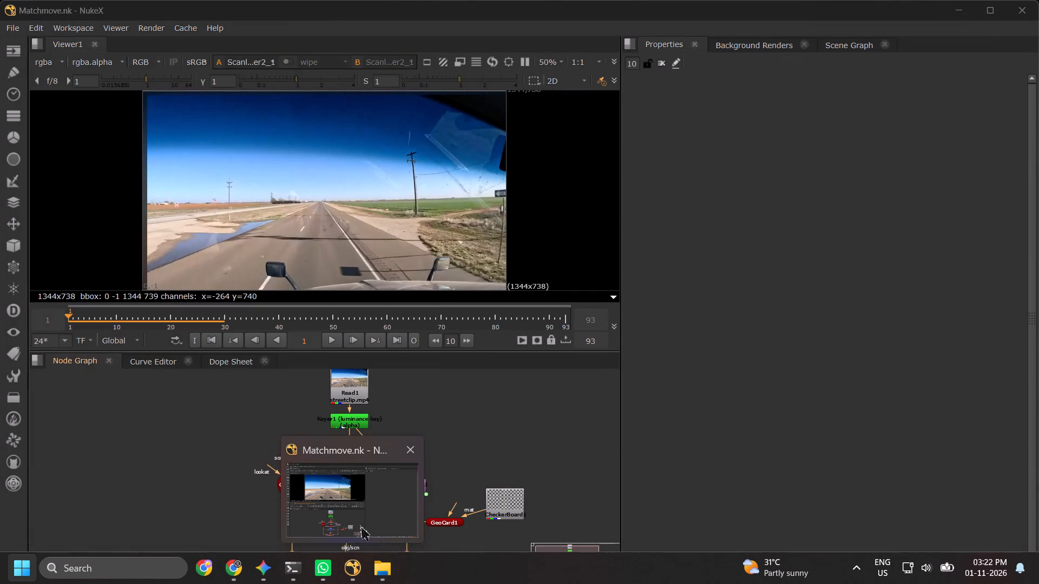
# Return to the remaining Matchmove.nk window and save the comp.
pyautogui.click(360, 525)
pyautogui.hotkey('ctrl', 's')
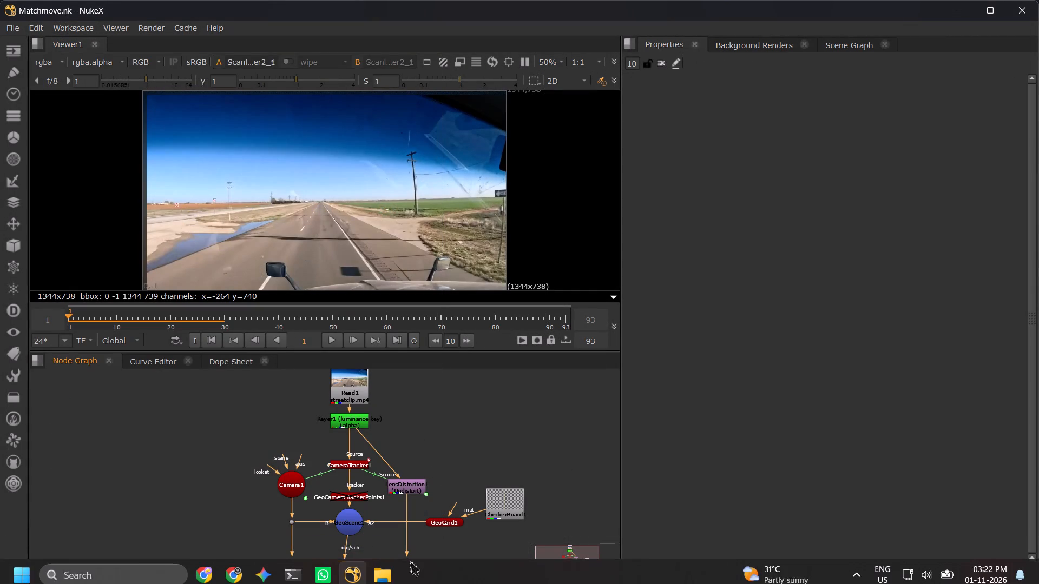
# Check the C:\Nuke folder and the Documents folder in File Explorer for the saved scripts, then close File Explorer.
pyautogui.click(390, 566)
pyautogui.click(296, 207)
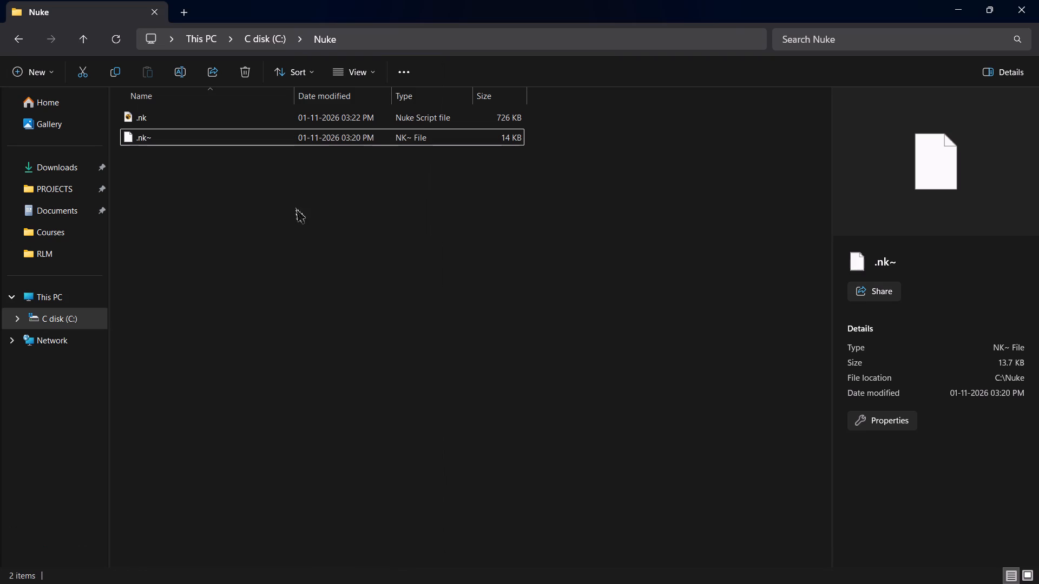
pyautogui.click(370, 286)
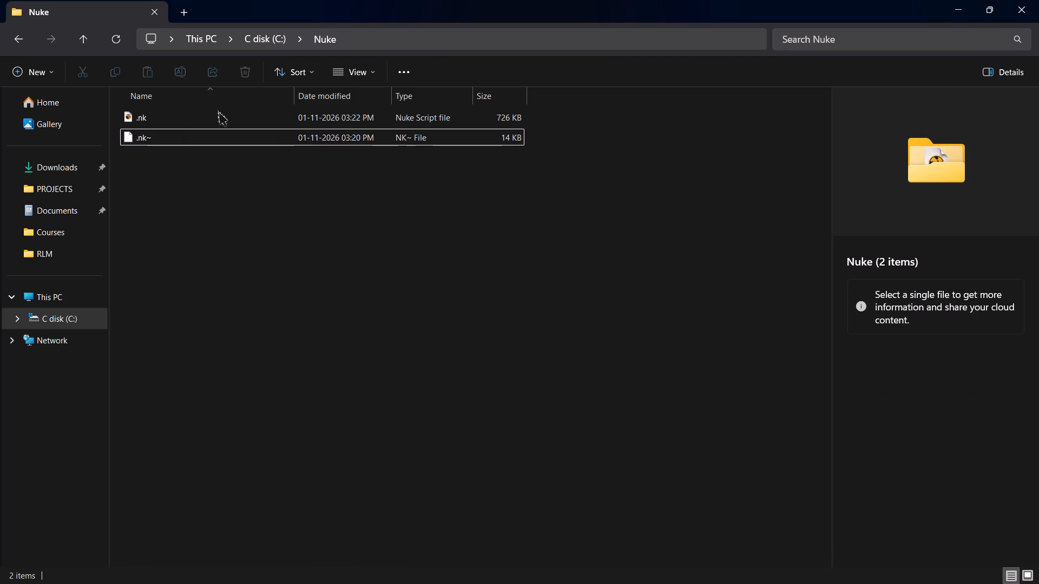
pyautogui.click(60, 298)
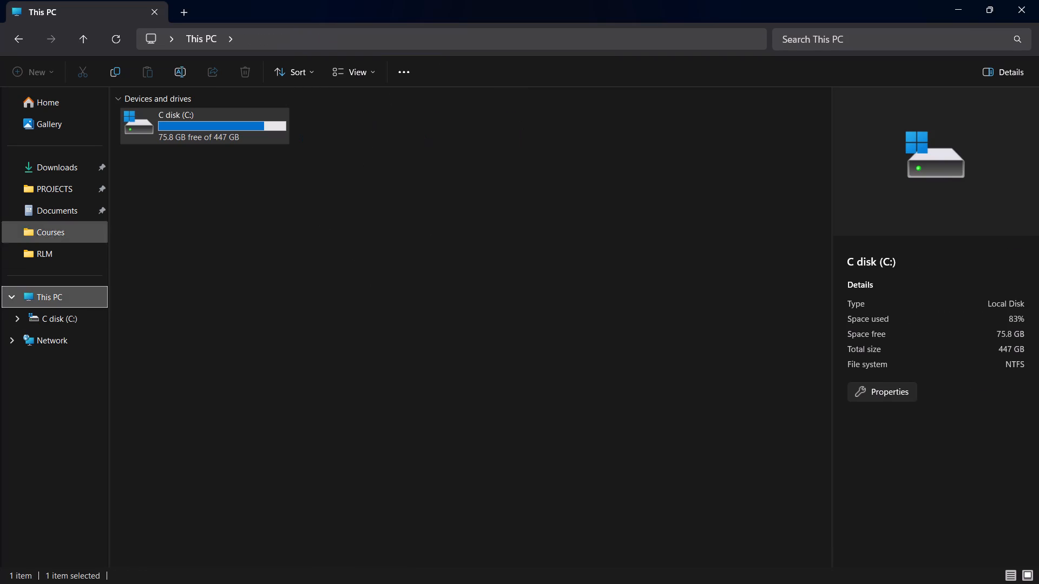
pyautogui.click(44, 208)
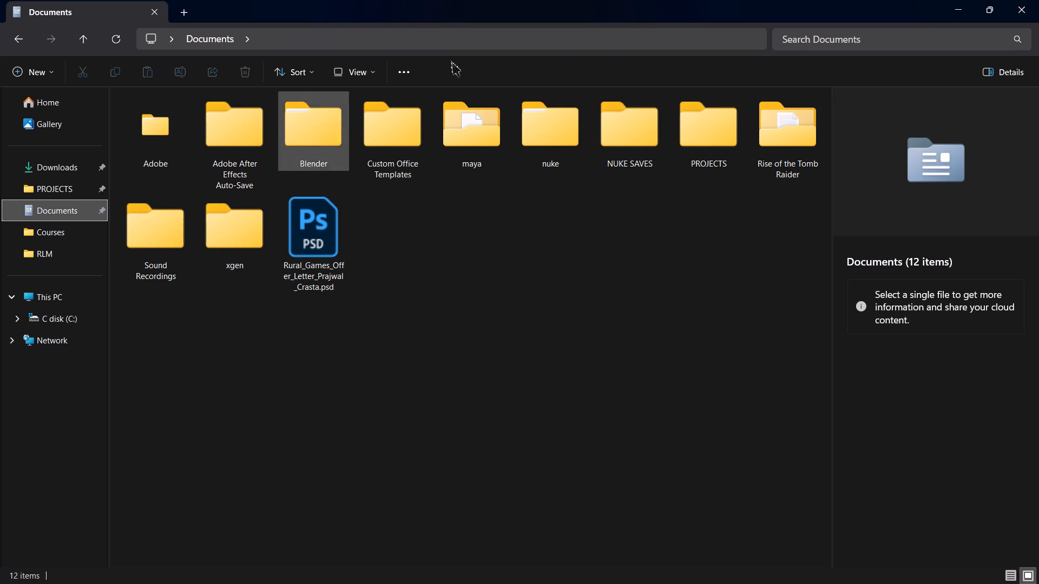
pyautogui.click(1005, 0)
pyautogui.click(1013, 3)
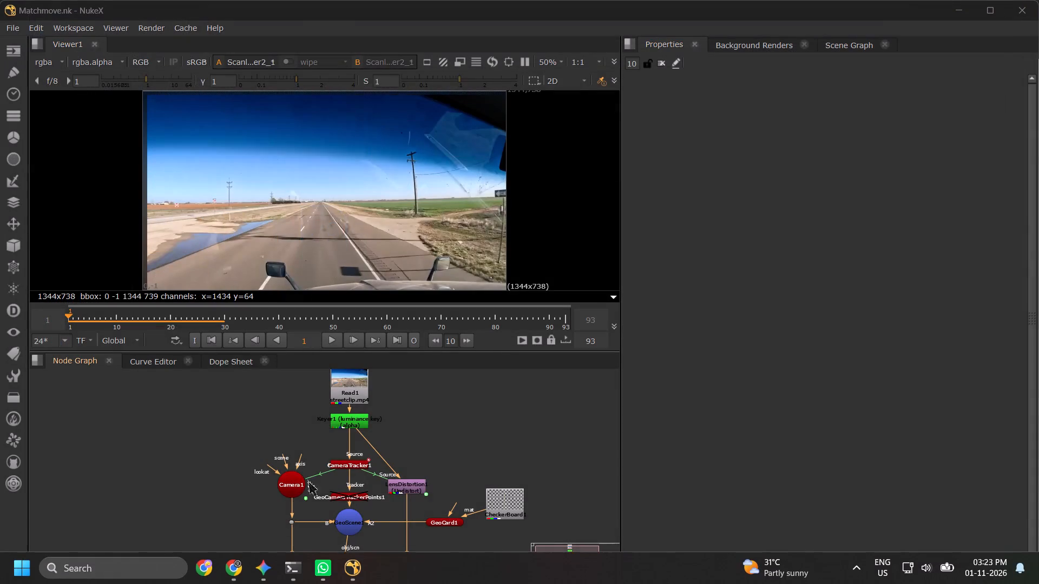
# Look over the lower part of the Matchmove node graph and check the list of recently opened comps.
pyautogui.scroll(-3, 337, 424)
pyautogui.scroll(7, 361, 463)
pyautogui.moveTo(363, 463); pyautogui.dragTo(400, 399, button='middle')
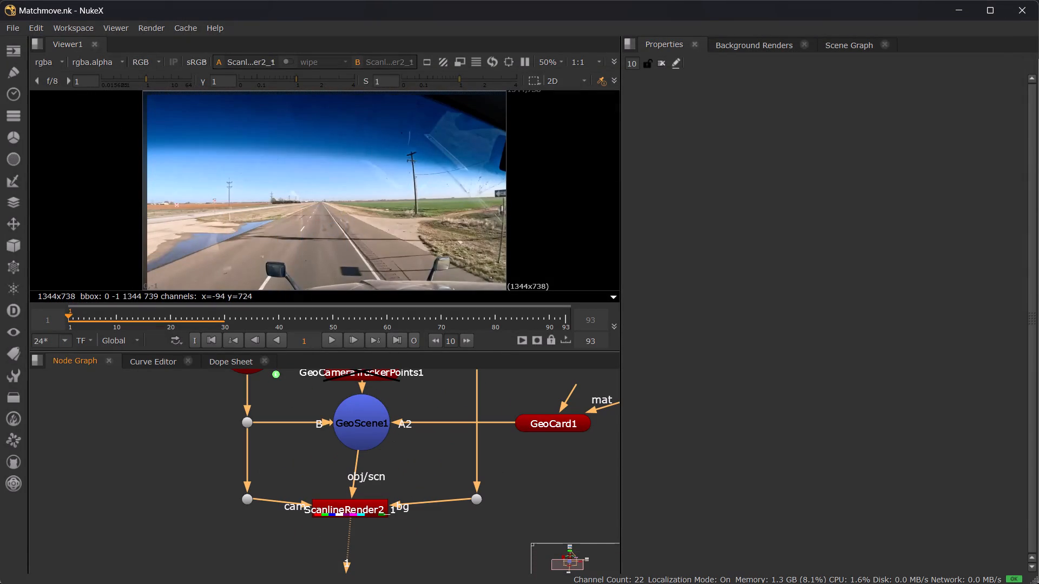
pyautogui.click(15, 32)
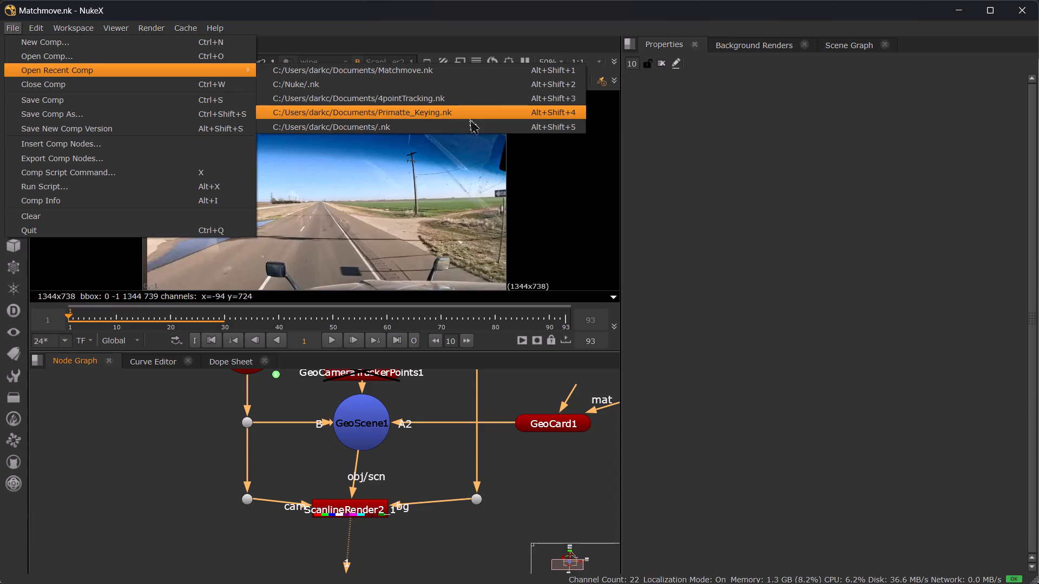
pyautogui.click(123, 522)
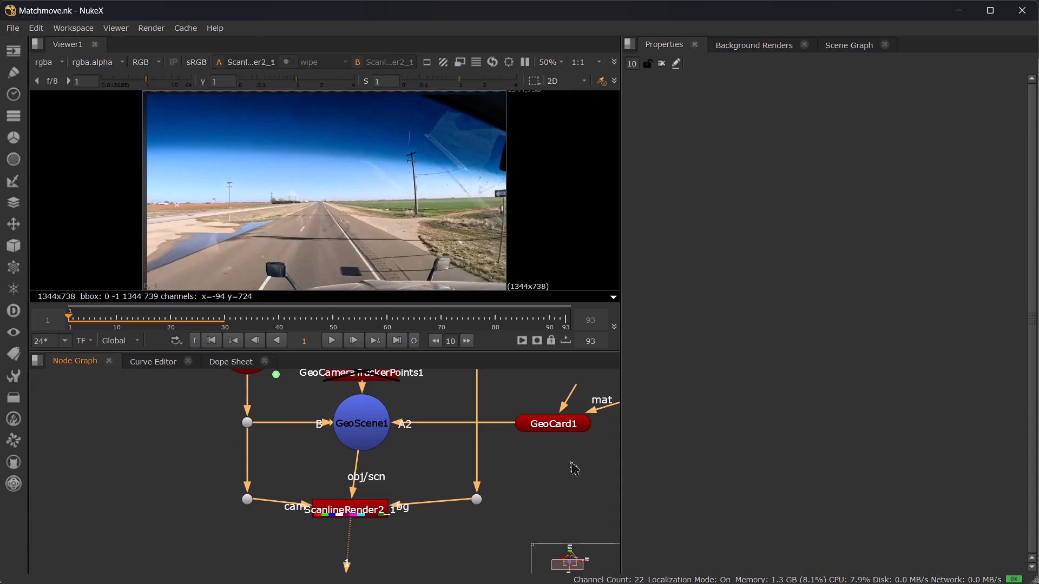
# Save the Matchmove comp again.
pyautogui.hotkey('ctrl', 's')
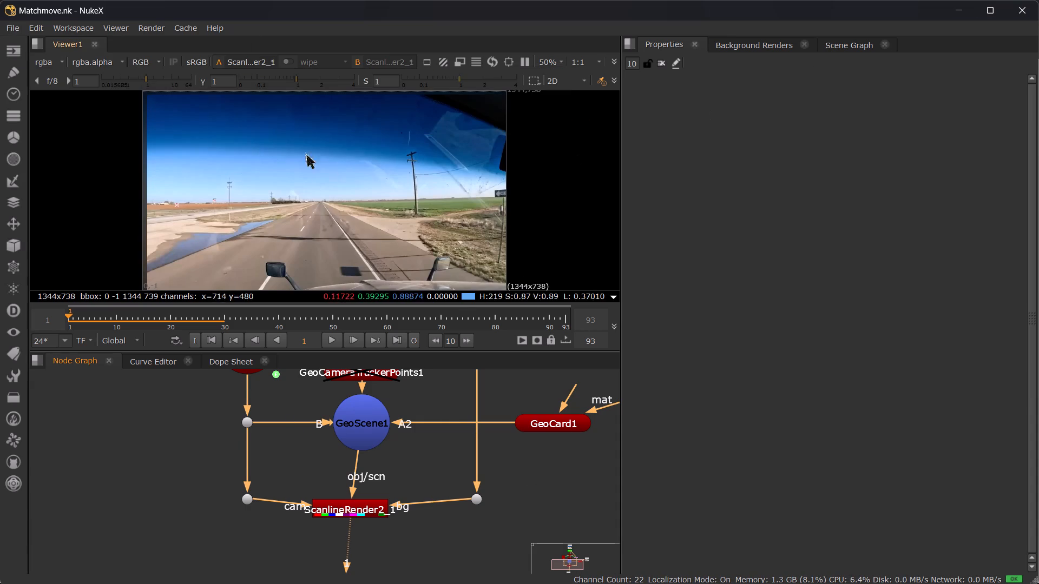
# Decline killing the existing Frame Server processes and start a new comp.
pyautogui.click(13, 28)
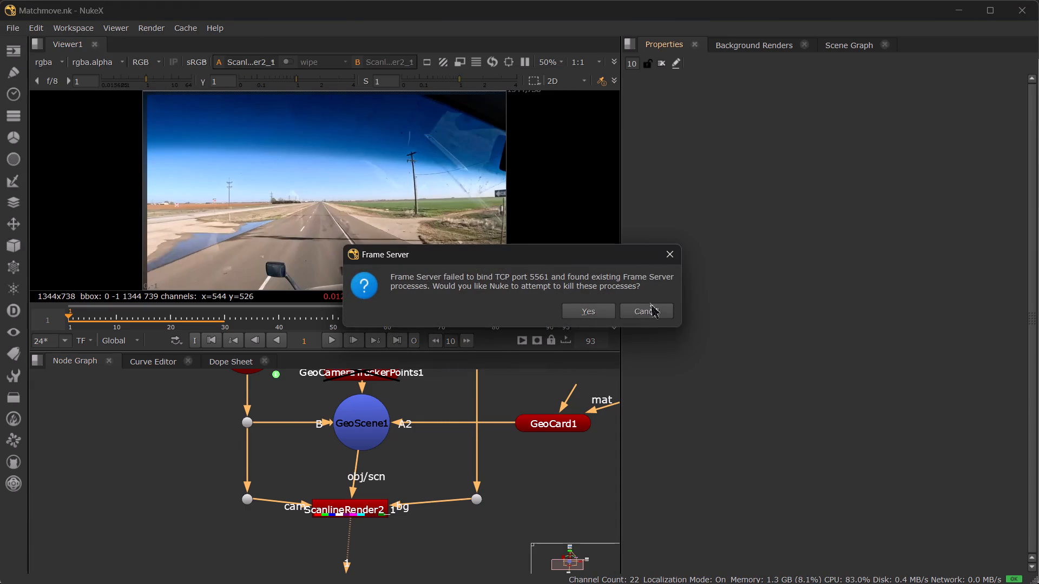
pyautogui.click(651, 307)
pyautogui.click(8, 31)
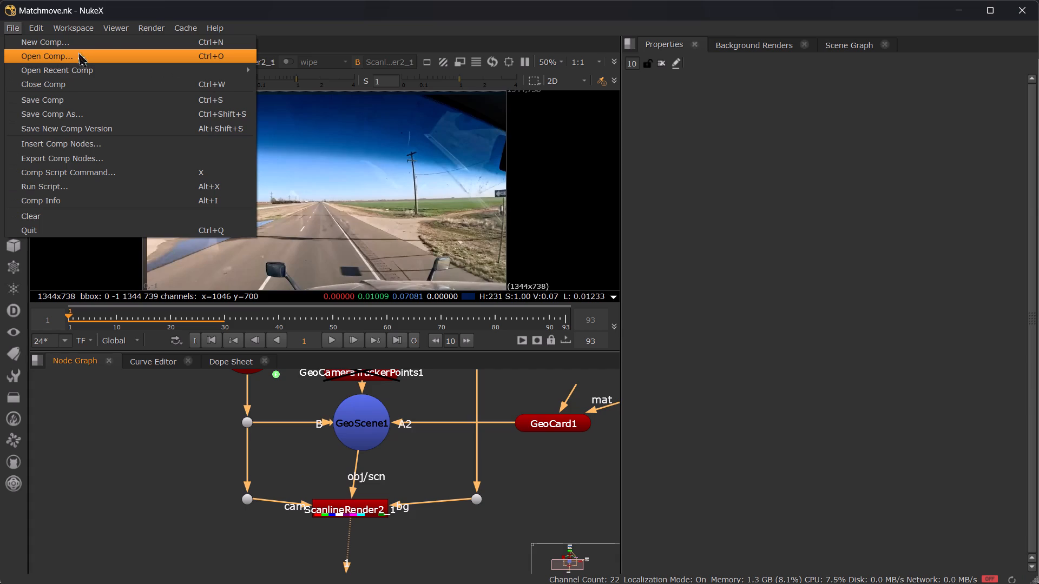
pyautogui.click(92, 43)
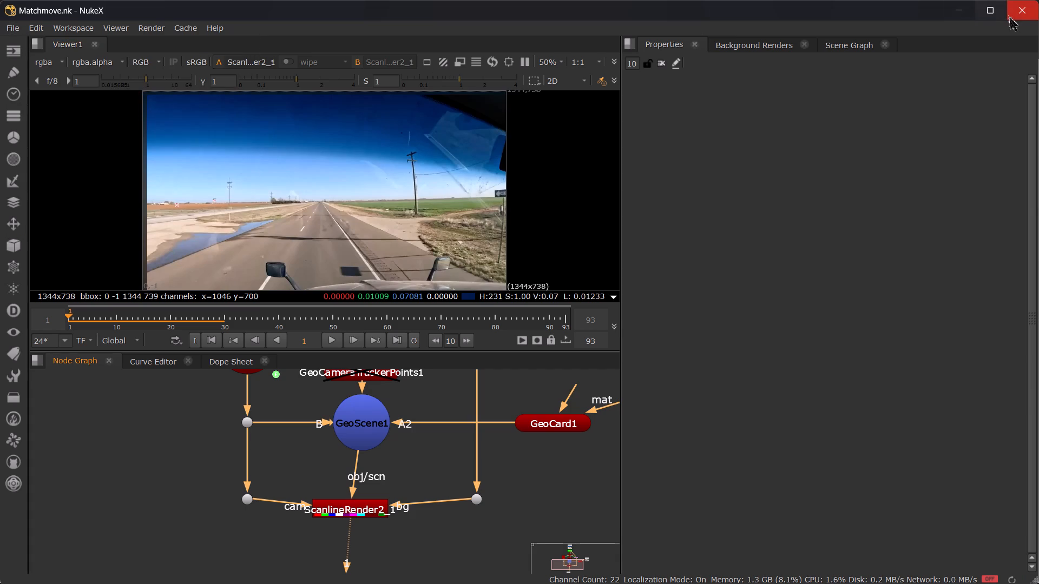
# Close the Matchmove.nk window.
pyautogui.click(1010, 15)
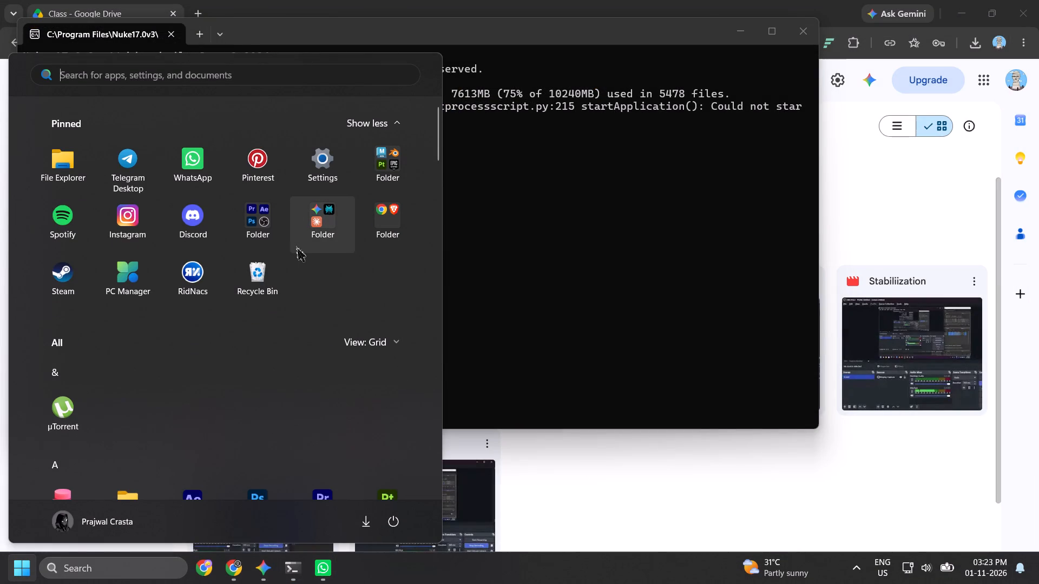
# Switch to the shared Class folder in Google Drive in Chrome and open the Render Pass video in a new tab.
pyautogui.click(223, 577)
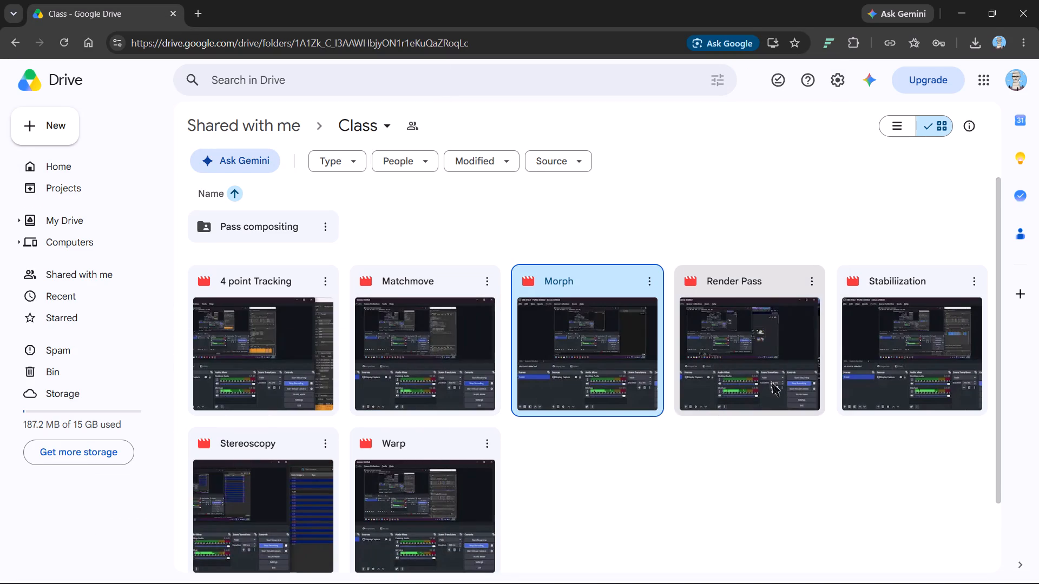
pyautogui.doubleClick(771, 380)
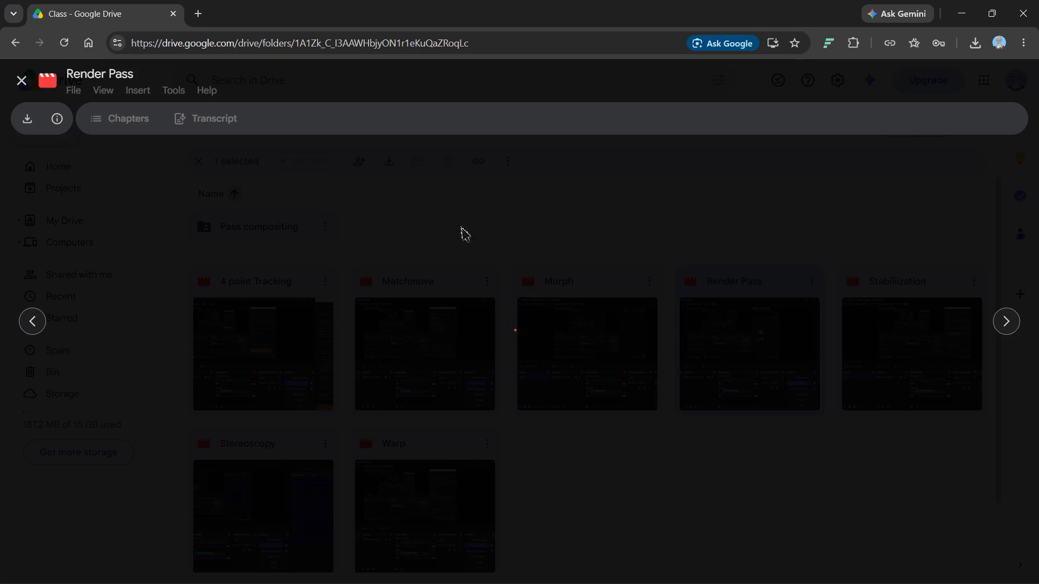
pyautogui.click(18, 78)
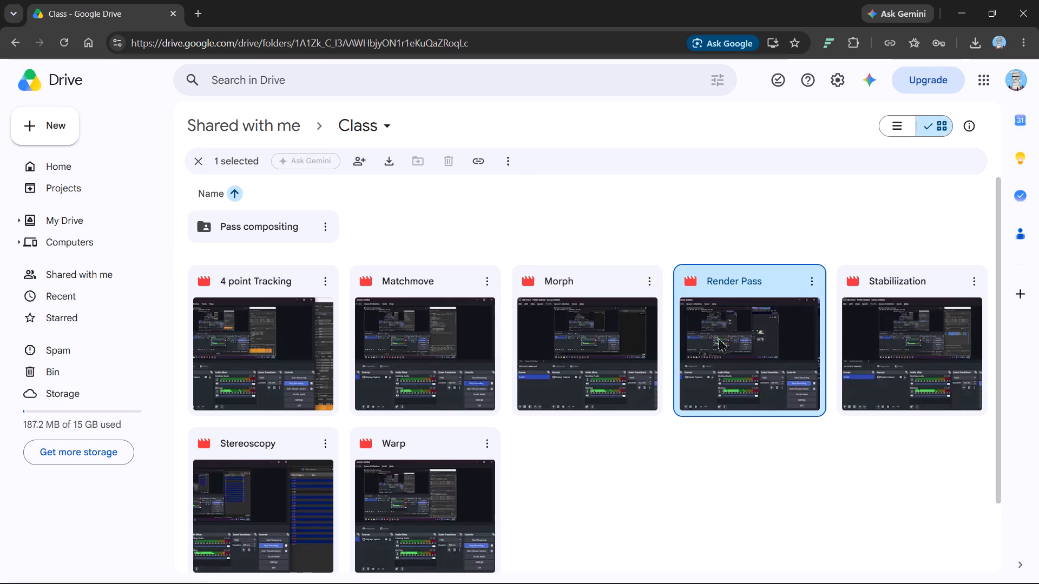
pyautogui.rightClick(717, 336)
pyautogui.click(825, 87)
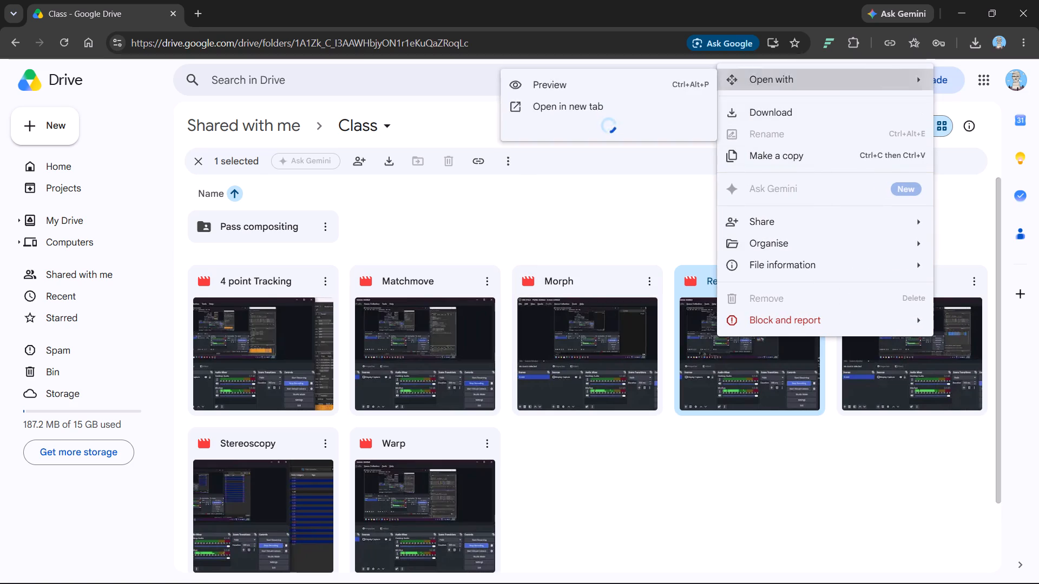
pyautogui.moveTo(839, 80); pyautogui.dragTo(830, 80)
pyautogui.click(607, 106)
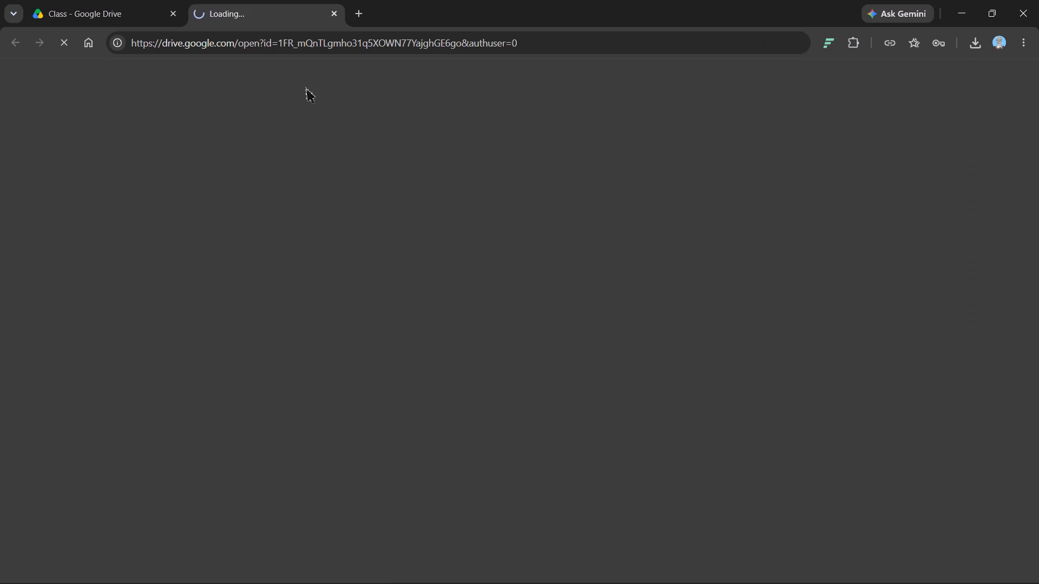